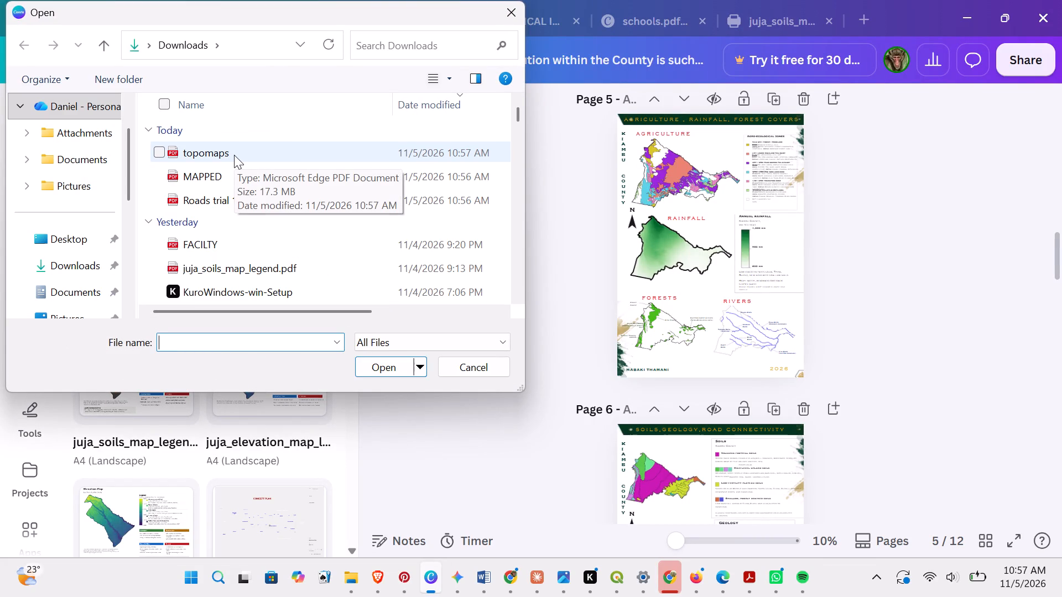
Upload the topomaps, MAPPED and Roads trial 1 PDF files from the Downloads folder.
{"action": "left_click", "coordinate": [153, 151]}
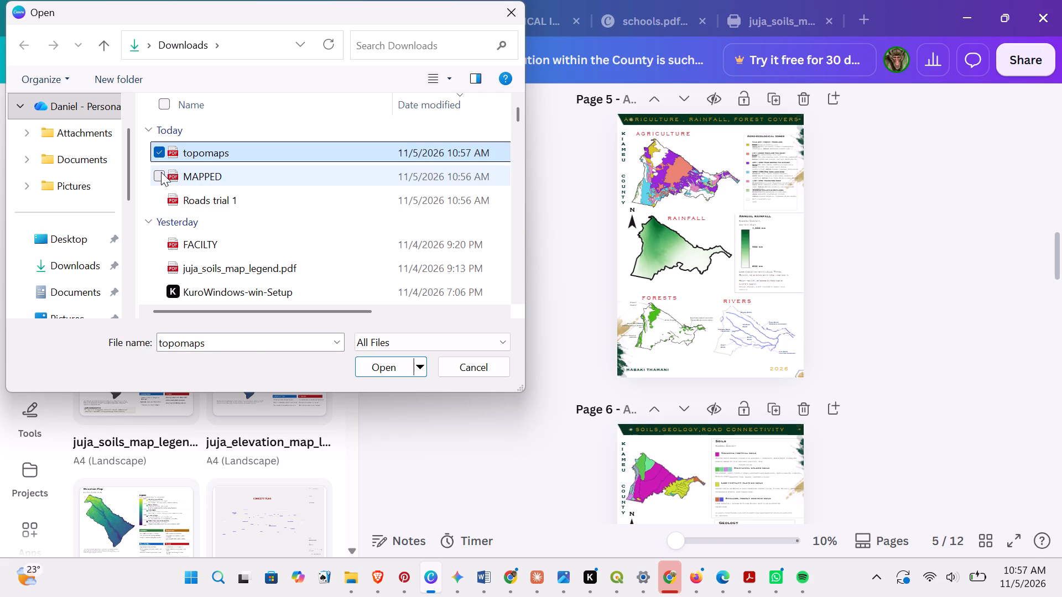
{"action": "left_click", "coordinate": [161, 172]}
{"action": "left_click", "coordinate": [160, 194]}
{"action": "left_click", "coordinate": [386, 368]}
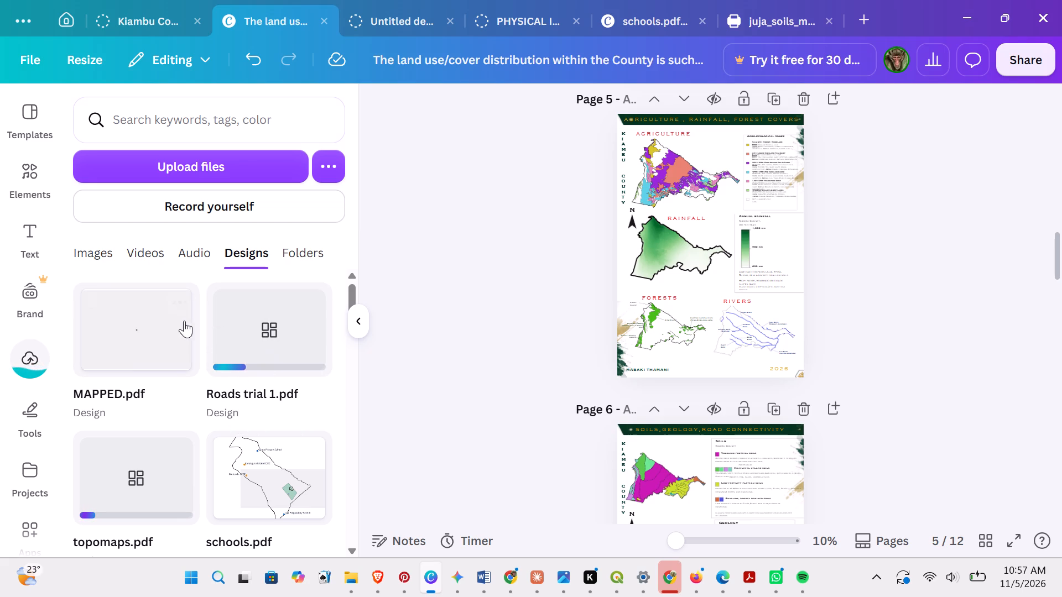
Open the uploaded MAPPED.pdf design in its own tab.
{"action": "left_click", "coordinate": [176, 301]}
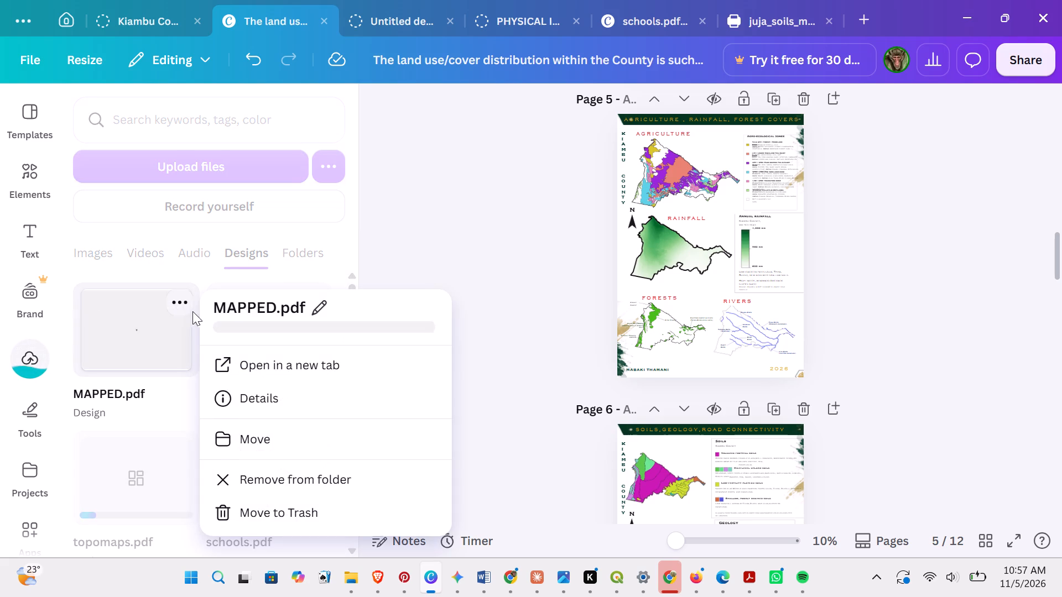
{"action": "left_click", "coordinate": [249, 359]}
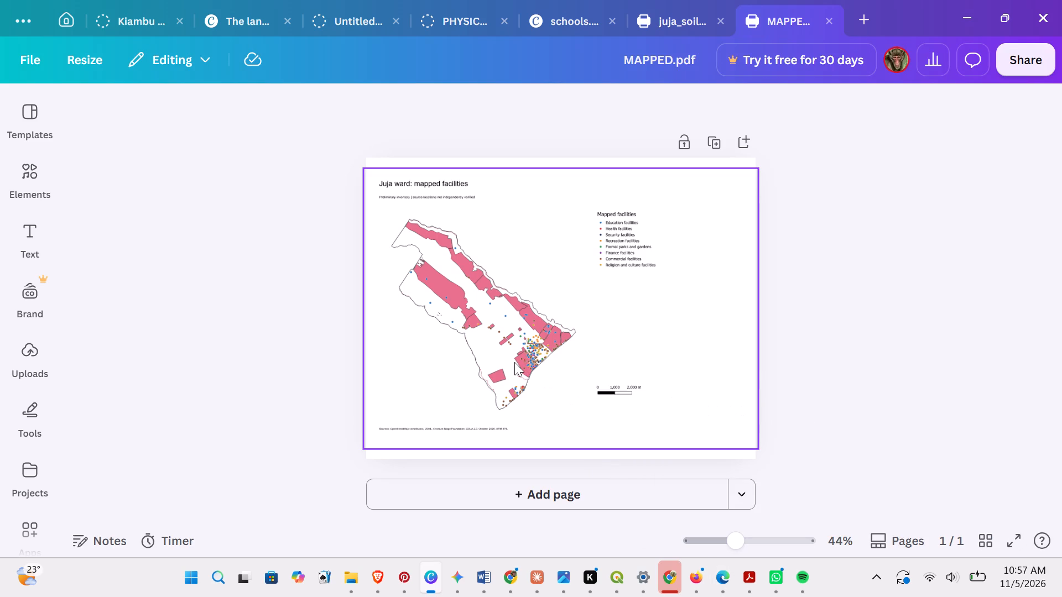
{"action": "scroll", "coordinate": [514, 362], "scroll_direction": "up", "scroll_amount": 2}
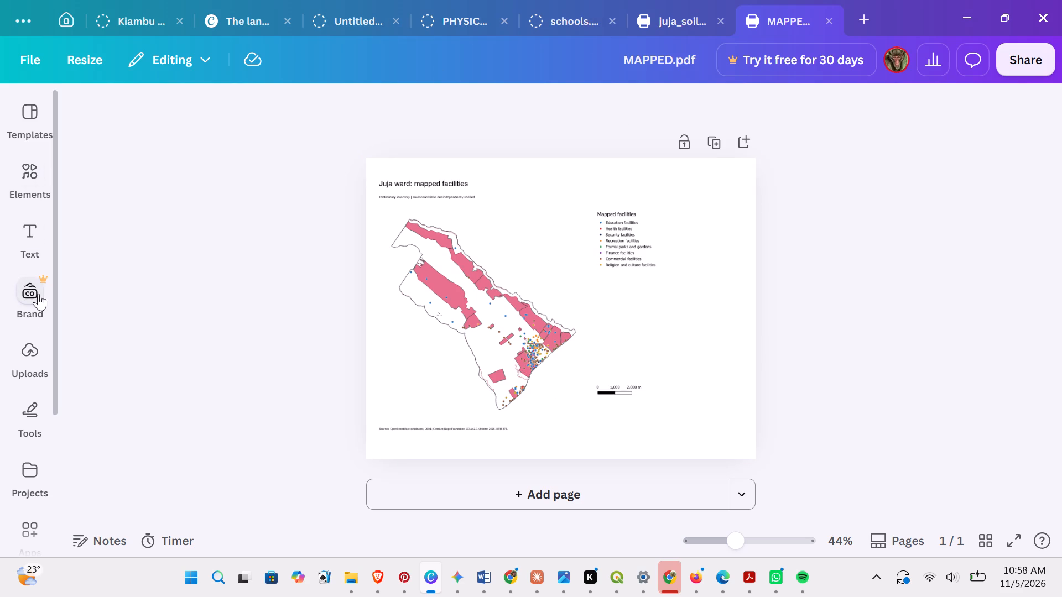
Look through the uploaded designs, images, videos and folders for the map PDFs uploaded earlier.
{"action": "left_click", "coordinate": [28, 368]}
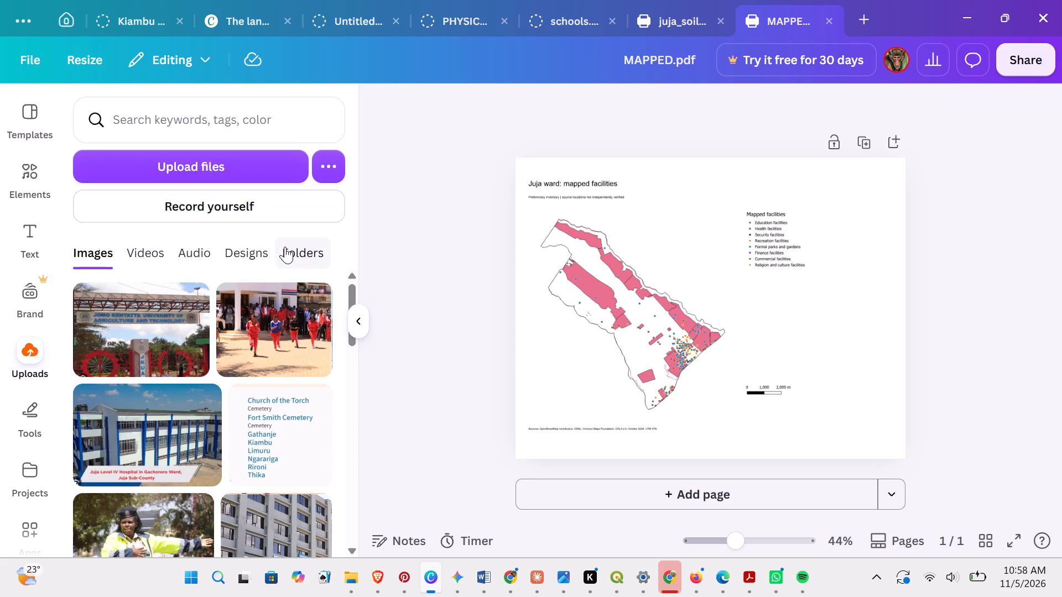
{"action": "left_click", "coordinate": [246, 256]}
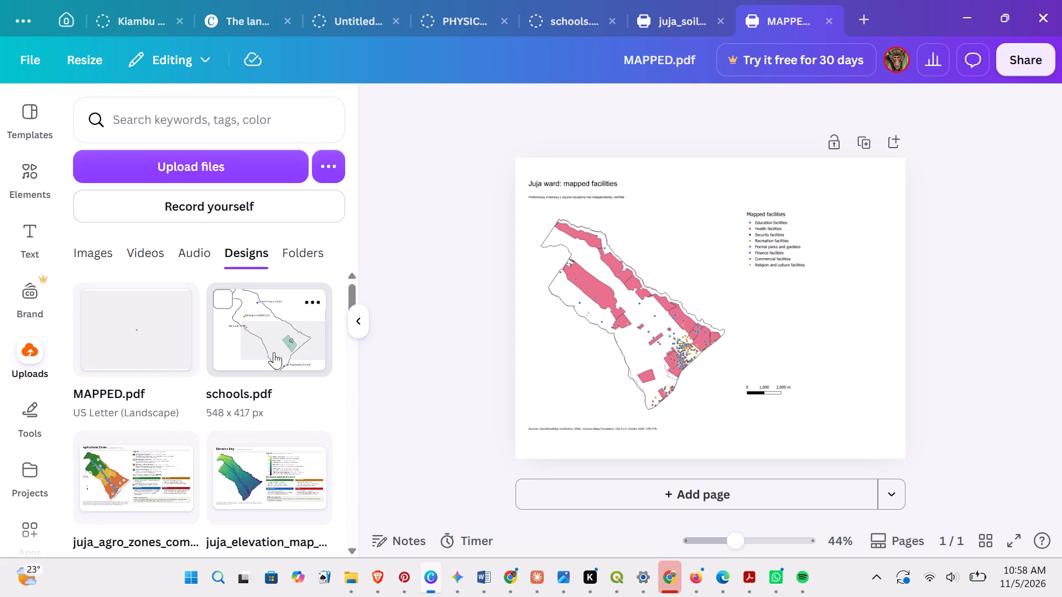
{"action": "scroll", "coordinate": [187, 447], "scroll_direction": "down", "scroll_amount": 1}
{"action": "scroll", "coordinate": [194, 436], "scroll_direction": "up", "scroll_amount": 9}
{"action": "scroll", "coordinate": [204, 423], "scroll_direction": "down", "scroll_amount": 5}
{"action": "scroll", "coordinate": [204, 423], "scroll_direction": "up", "scroll_amount": 4}
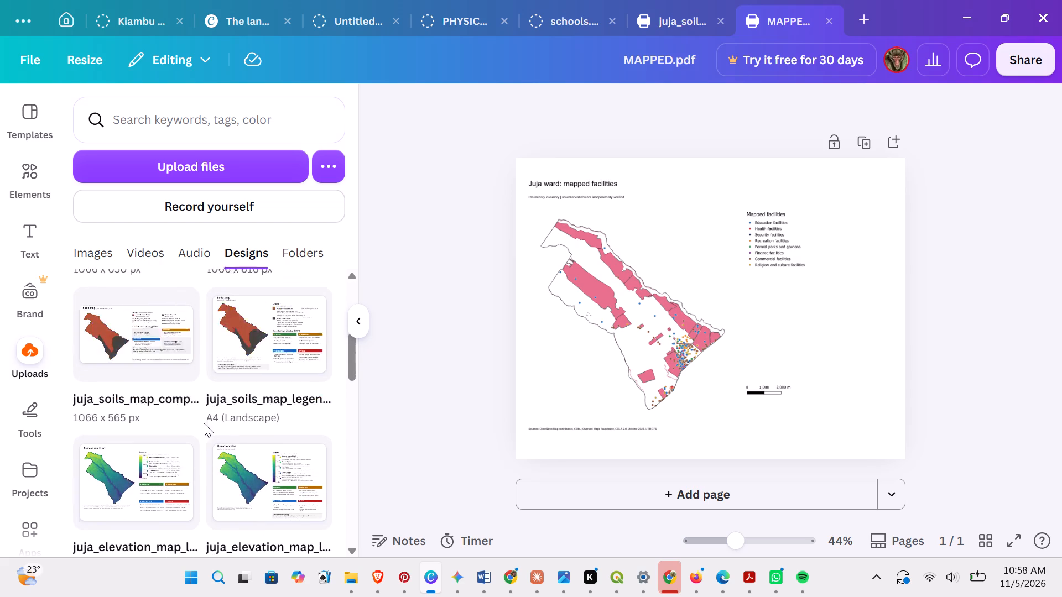
{"action": "scroll", "coordinate": [204, 423], "scroll_direction": "up", "scroll_amount": 5}
{"action": "scroll", "coordinate": [204, 422], "scroll_direction": "down", "scroll_amount": 3}
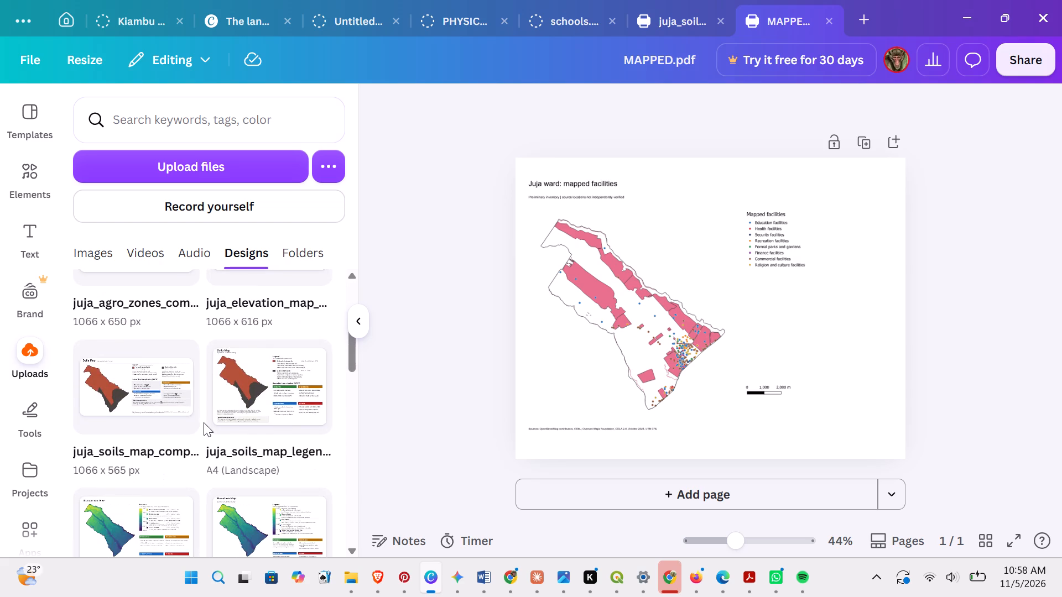
{"action": "scroll", "coordinate": [204, 422], "scroll_direction": "down", "scroll_amount": 4}
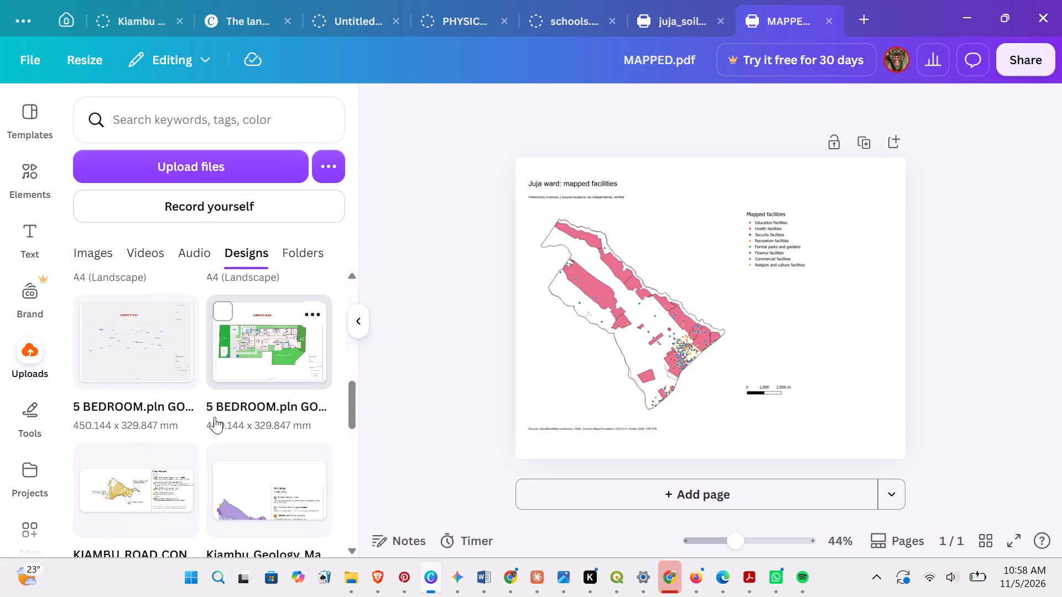
{"action": "scroll", "coordinate": [215, 417], "scroll_direction": "down", "scroll_amount": 2}
{"action": "scroll", "coordinate": [215, 417], "scroll_direction": "up", "scroll_amount": 16}
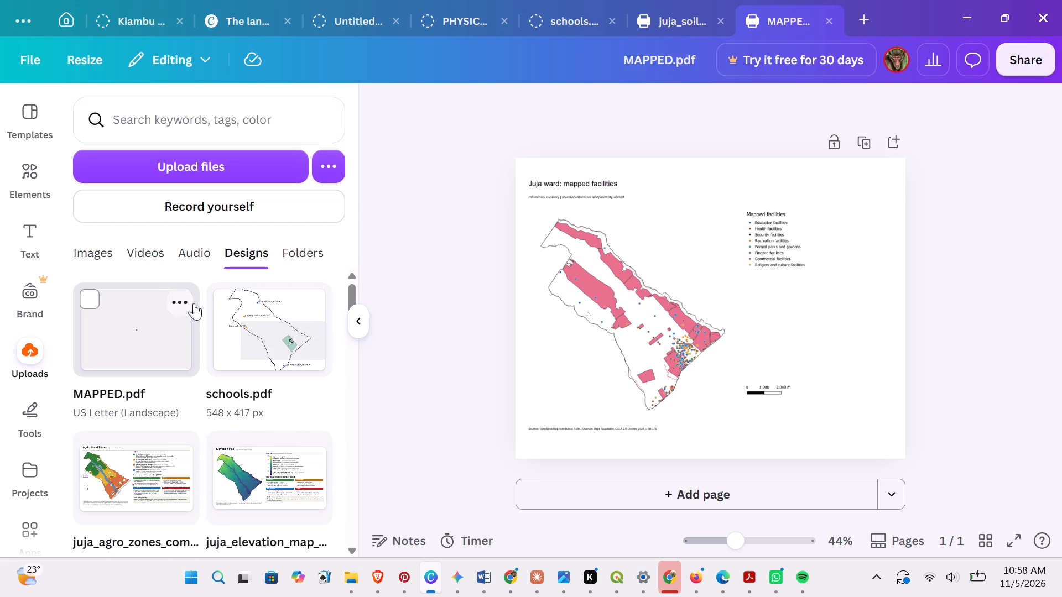
{"action": "left_click", "coordinate": [284, 248]}
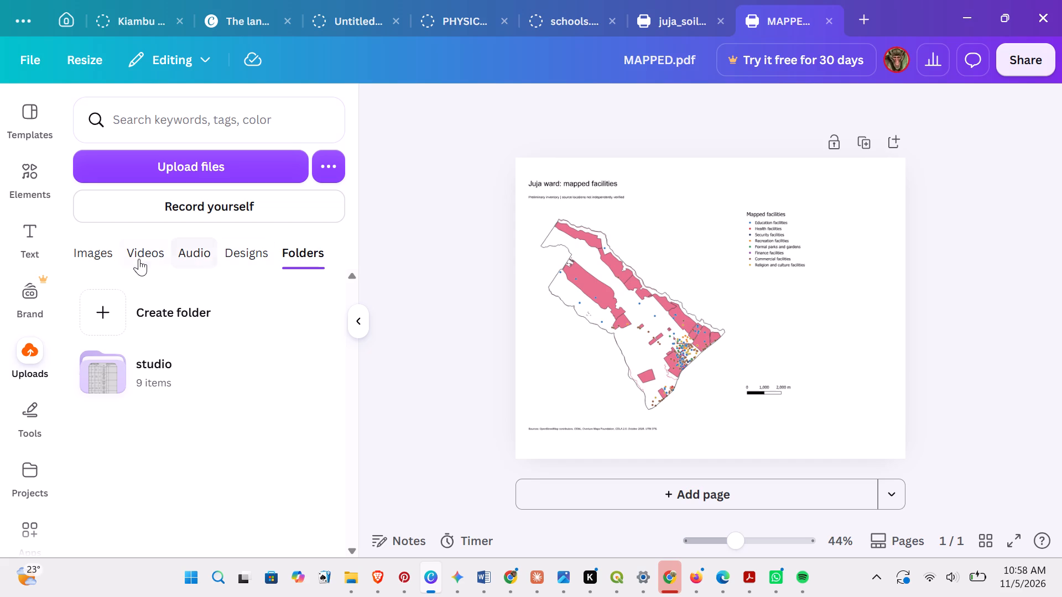
{"action": "left_click", "coordinate": [131, 259]}
{"action": "left_click", "coordinate": [102, 253]}
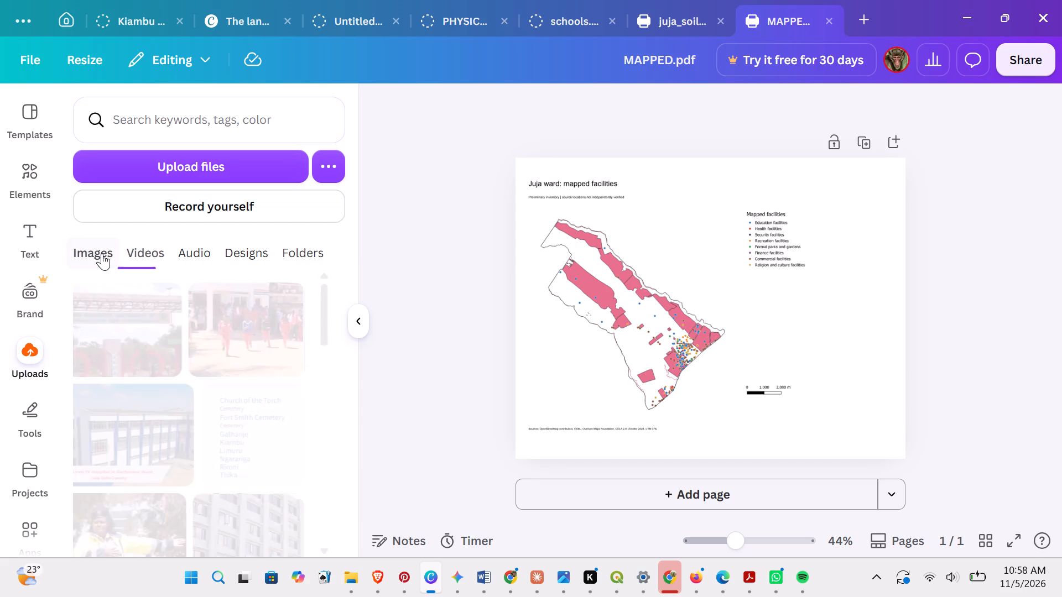
{"action": "left_click", "coordinate": [248, 245]}
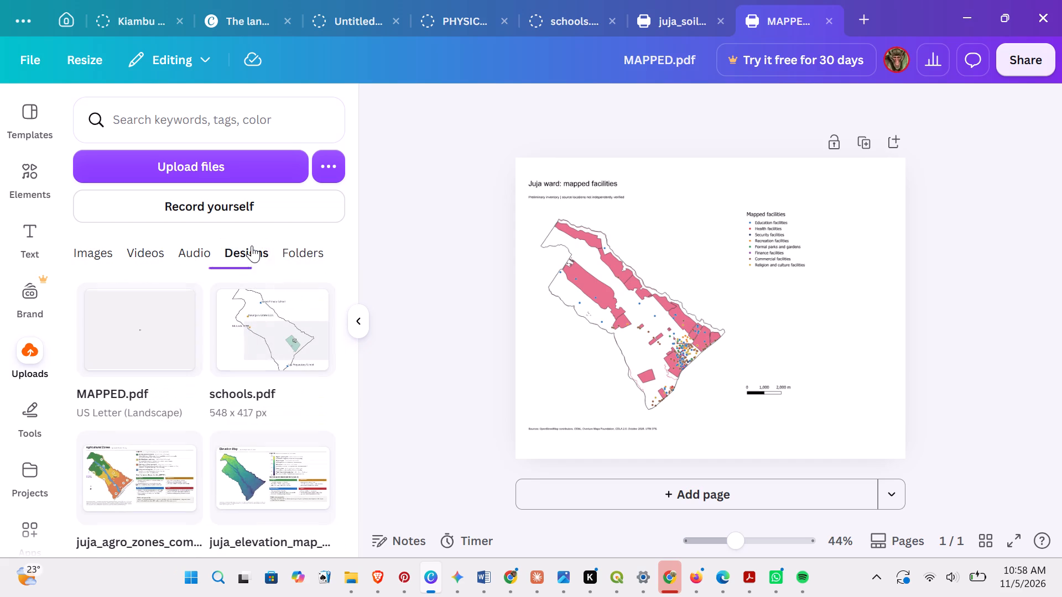
{"action": "left_click", "coordinate": [289, 254]}
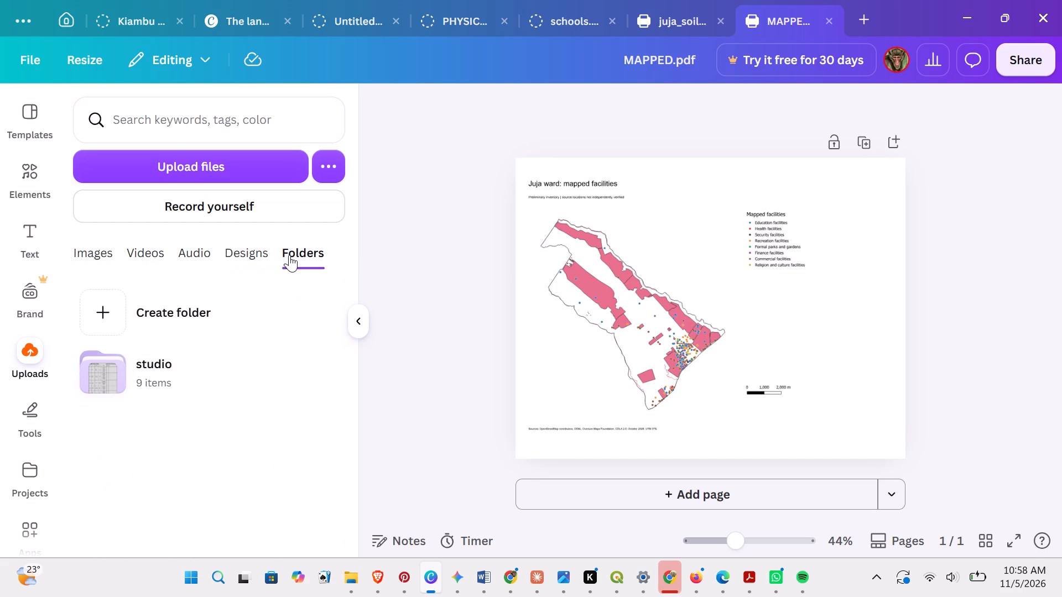
Upload the topomaps PDF from the Downloads folder.
{"action": "left_click", "coordinate": [203, 164]}
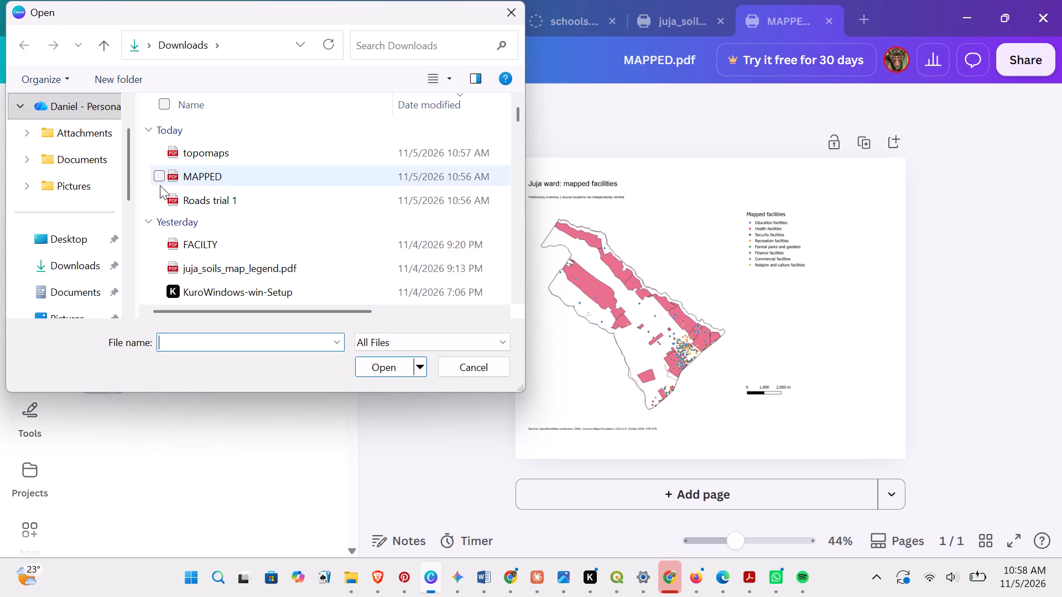
{"action": "left_click", "coordinate": [159, 153]}
{"action": "left_click", "coordinate": [364, 373]}
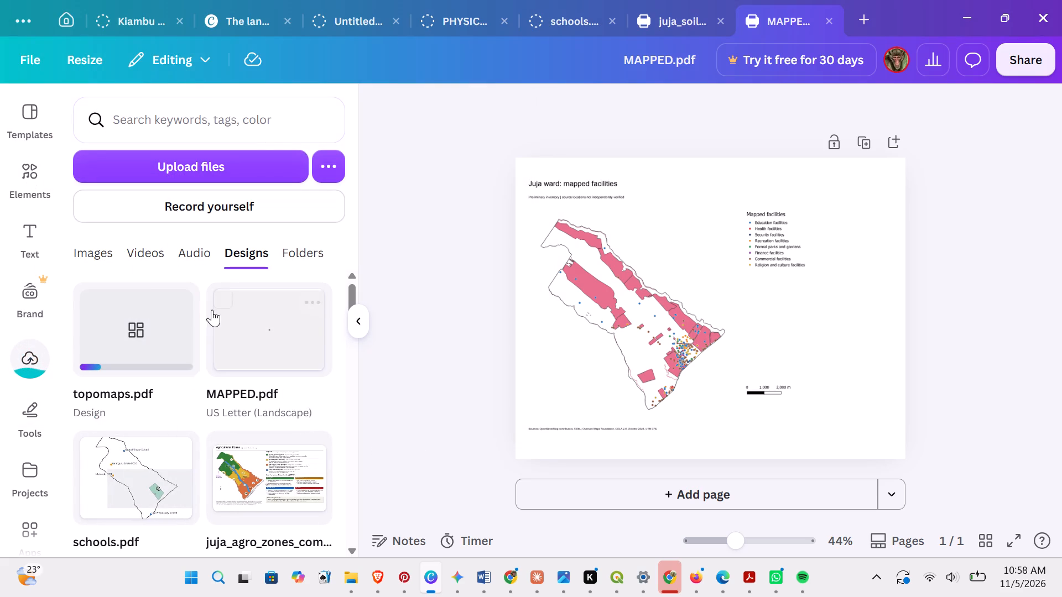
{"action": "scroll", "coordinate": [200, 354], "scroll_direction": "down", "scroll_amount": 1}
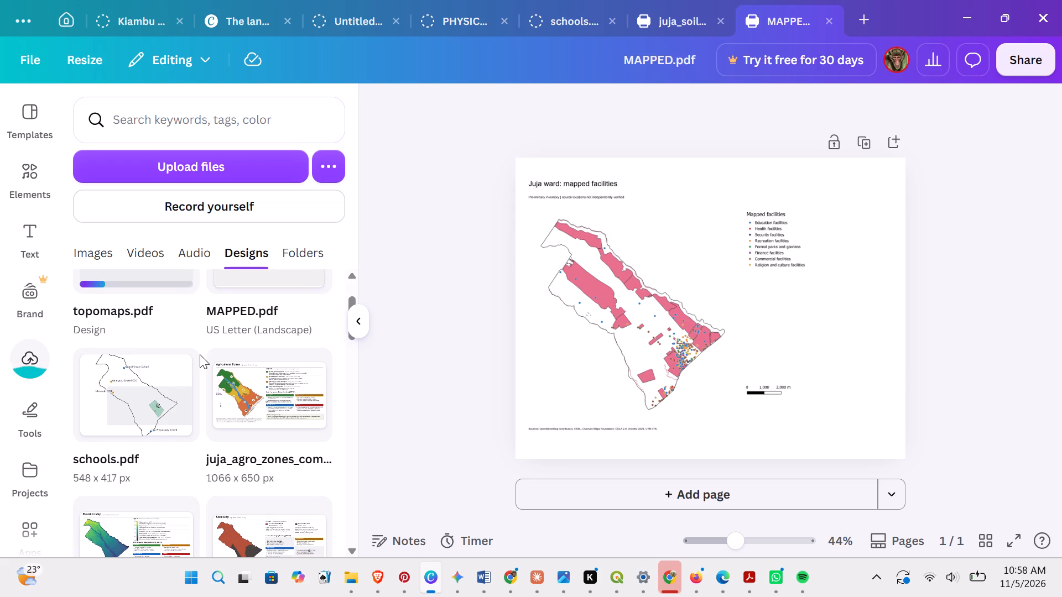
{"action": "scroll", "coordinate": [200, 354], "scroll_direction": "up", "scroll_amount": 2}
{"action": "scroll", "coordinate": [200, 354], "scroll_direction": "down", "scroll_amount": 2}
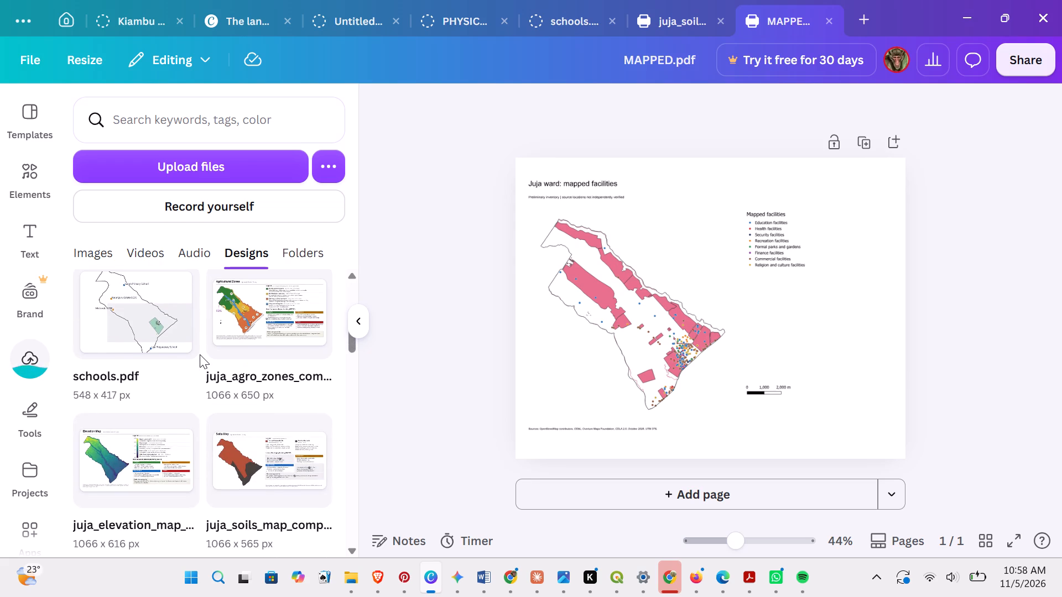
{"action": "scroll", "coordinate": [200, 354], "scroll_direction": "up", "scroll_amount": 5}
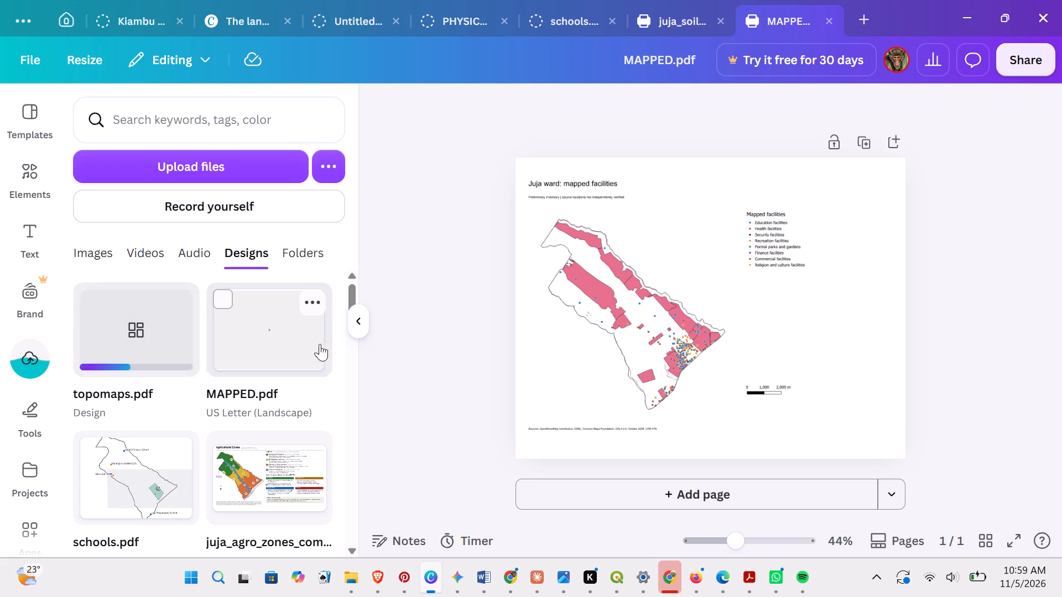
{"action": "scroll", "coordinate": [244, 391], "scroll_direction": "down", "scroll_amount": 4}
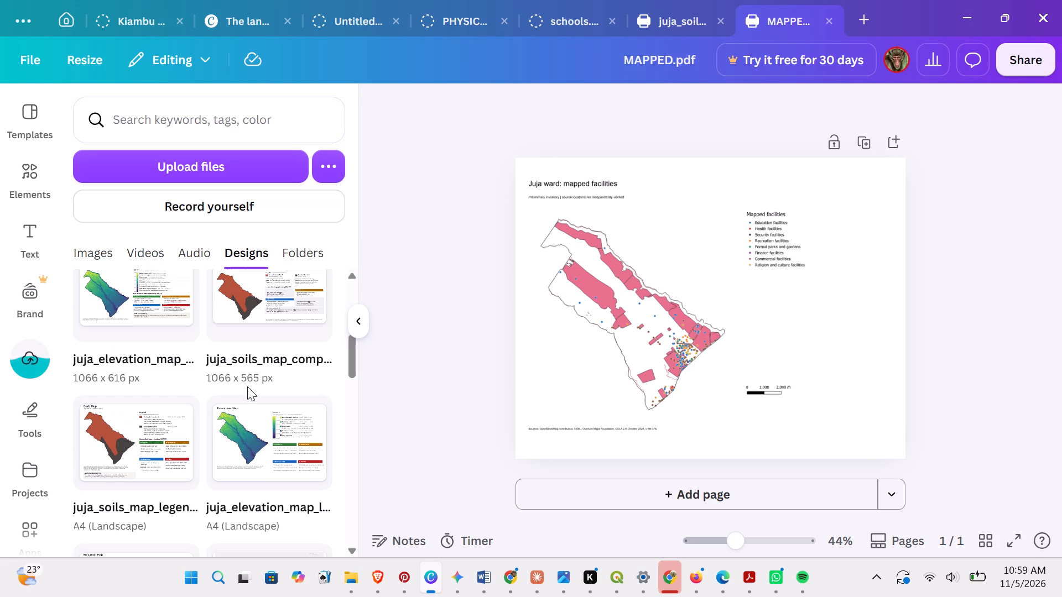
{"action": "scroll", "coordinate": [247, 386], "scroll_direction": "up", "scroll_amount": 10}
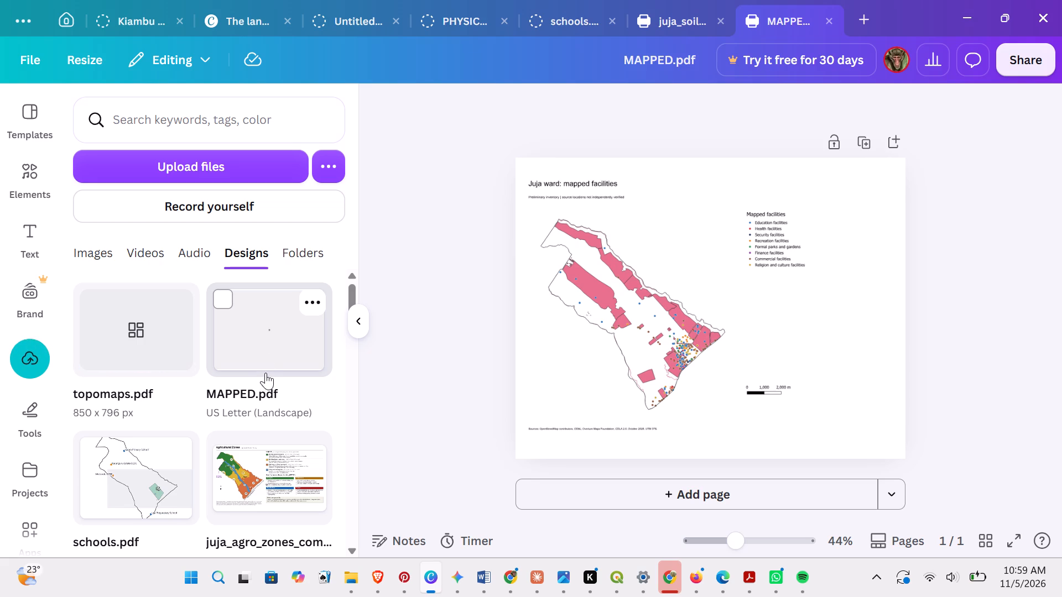
Open the uploaded topomaps.pdf design in its own tab.
{"action": "left_click", "coordinate": [176, 300]}
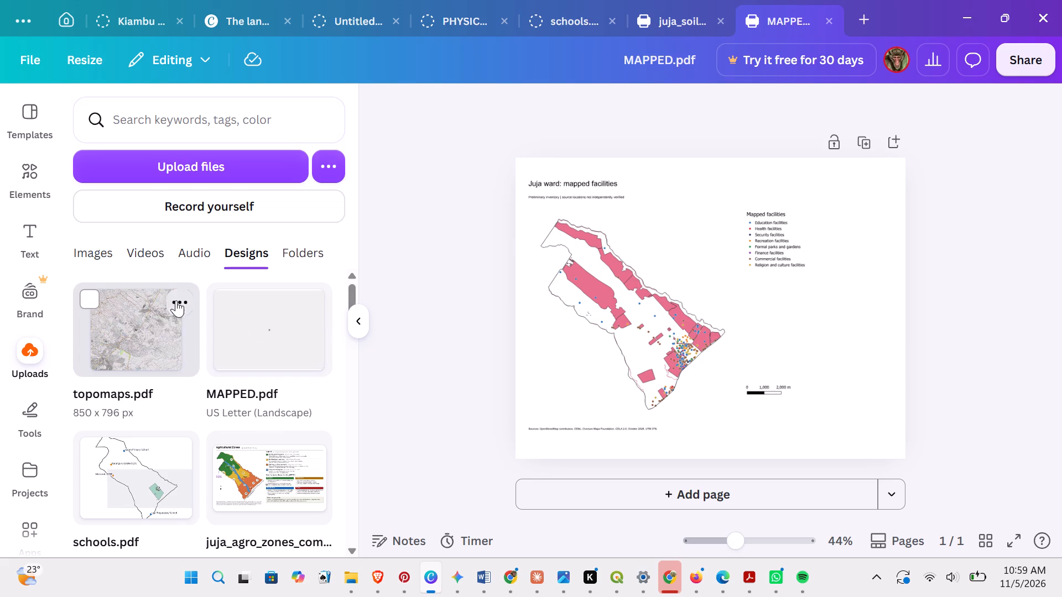
{"action": "left_click", "coordinate": [293, 368]}
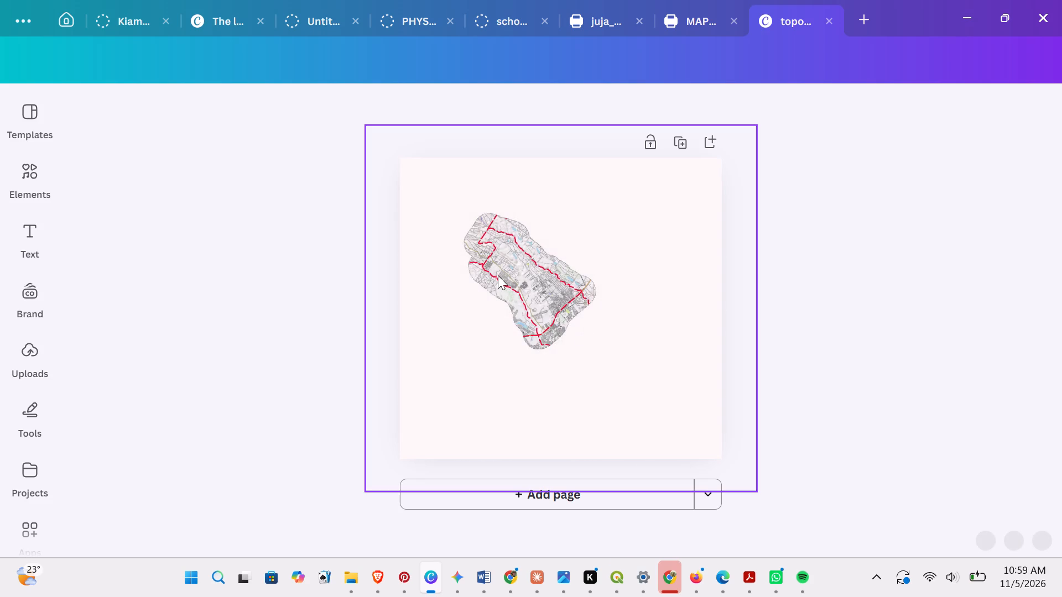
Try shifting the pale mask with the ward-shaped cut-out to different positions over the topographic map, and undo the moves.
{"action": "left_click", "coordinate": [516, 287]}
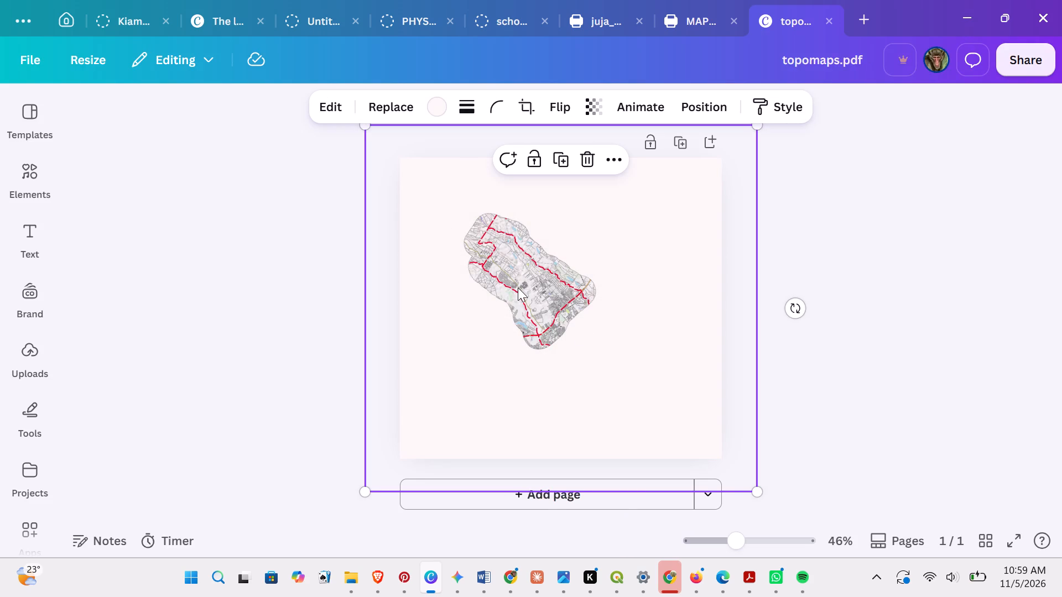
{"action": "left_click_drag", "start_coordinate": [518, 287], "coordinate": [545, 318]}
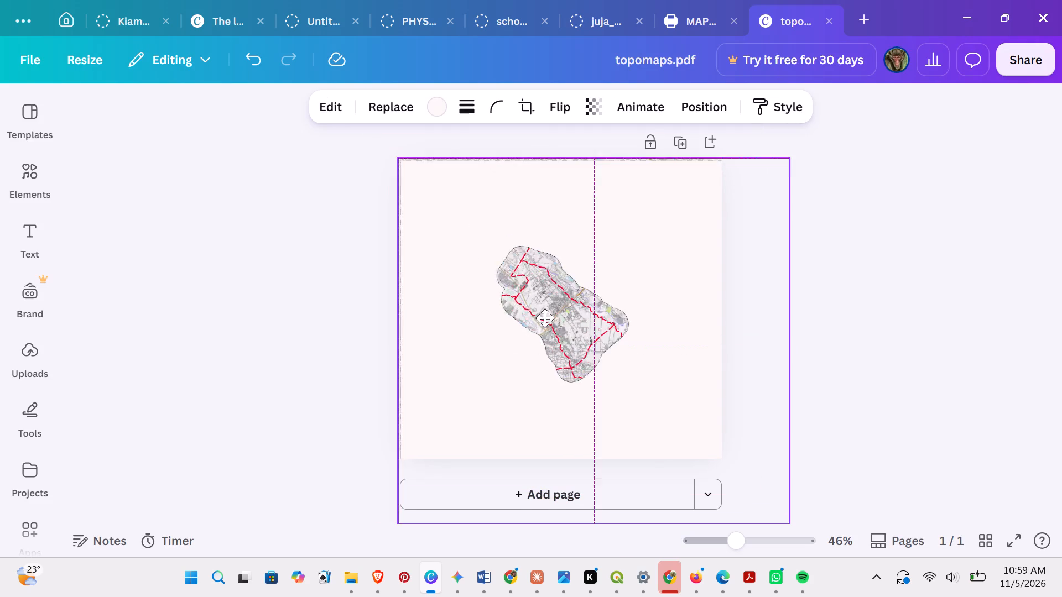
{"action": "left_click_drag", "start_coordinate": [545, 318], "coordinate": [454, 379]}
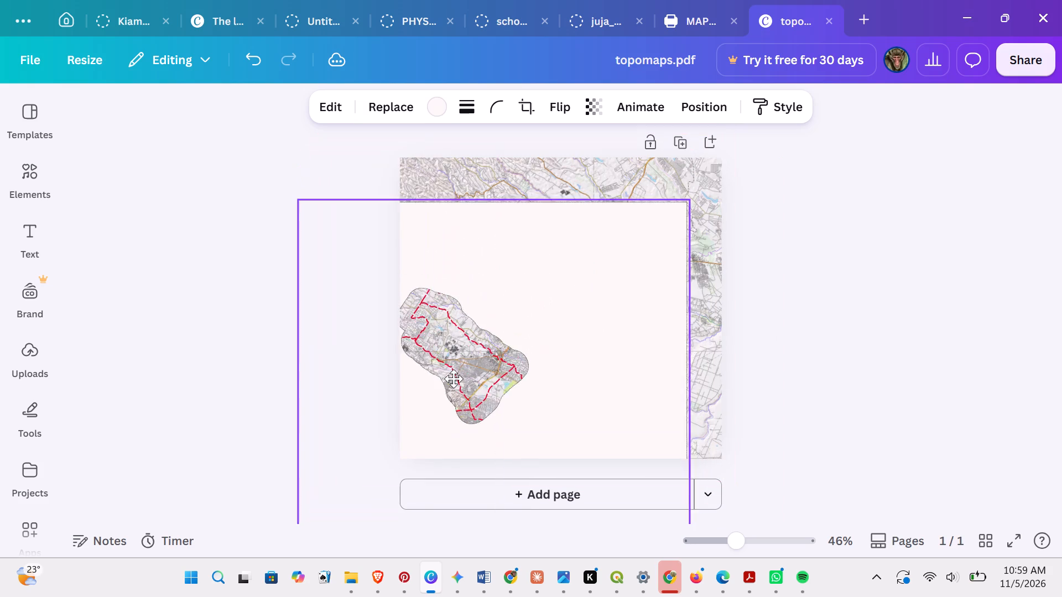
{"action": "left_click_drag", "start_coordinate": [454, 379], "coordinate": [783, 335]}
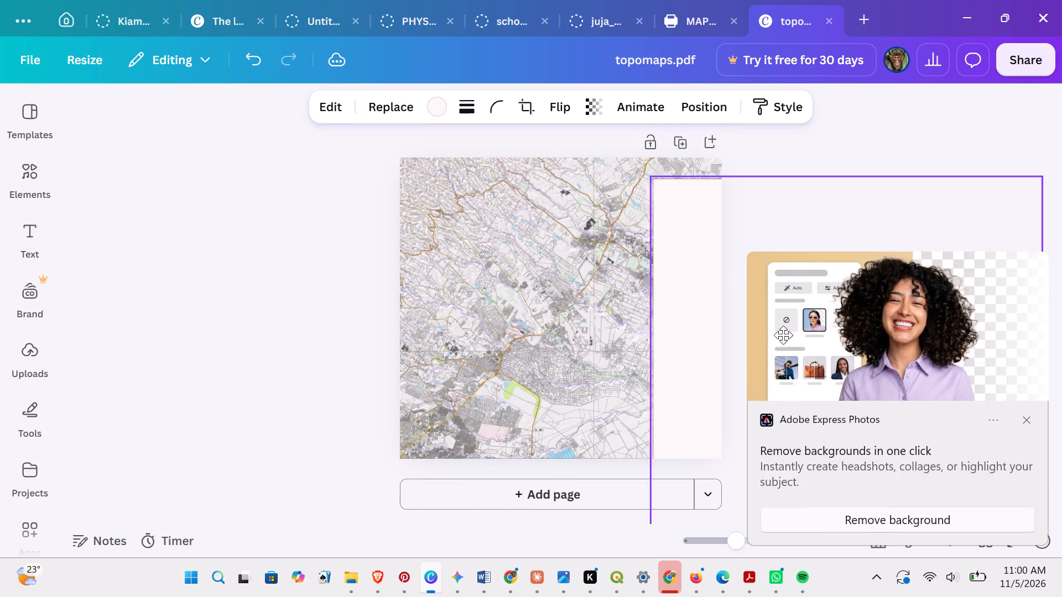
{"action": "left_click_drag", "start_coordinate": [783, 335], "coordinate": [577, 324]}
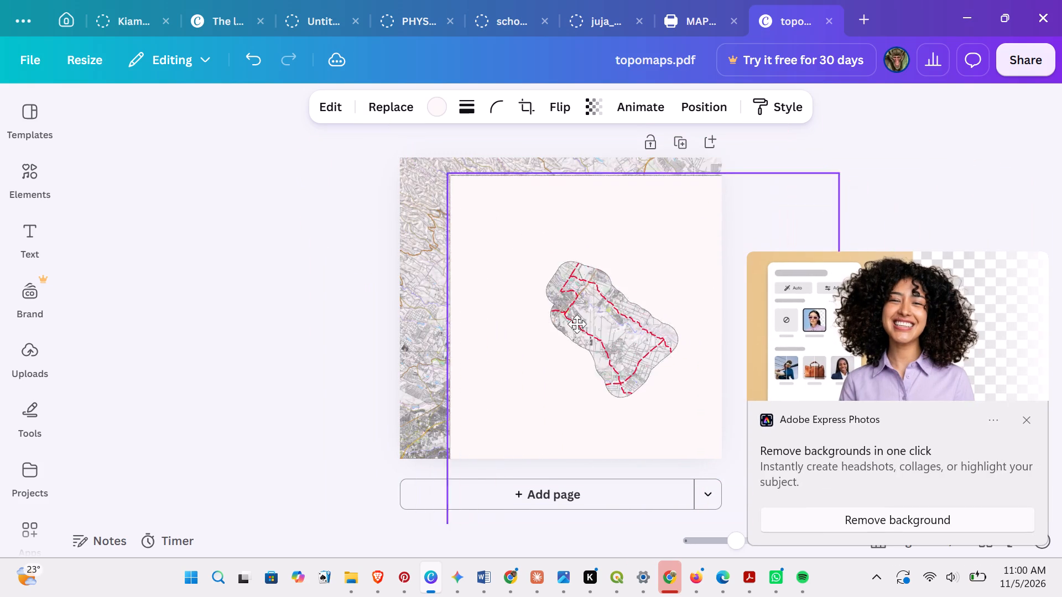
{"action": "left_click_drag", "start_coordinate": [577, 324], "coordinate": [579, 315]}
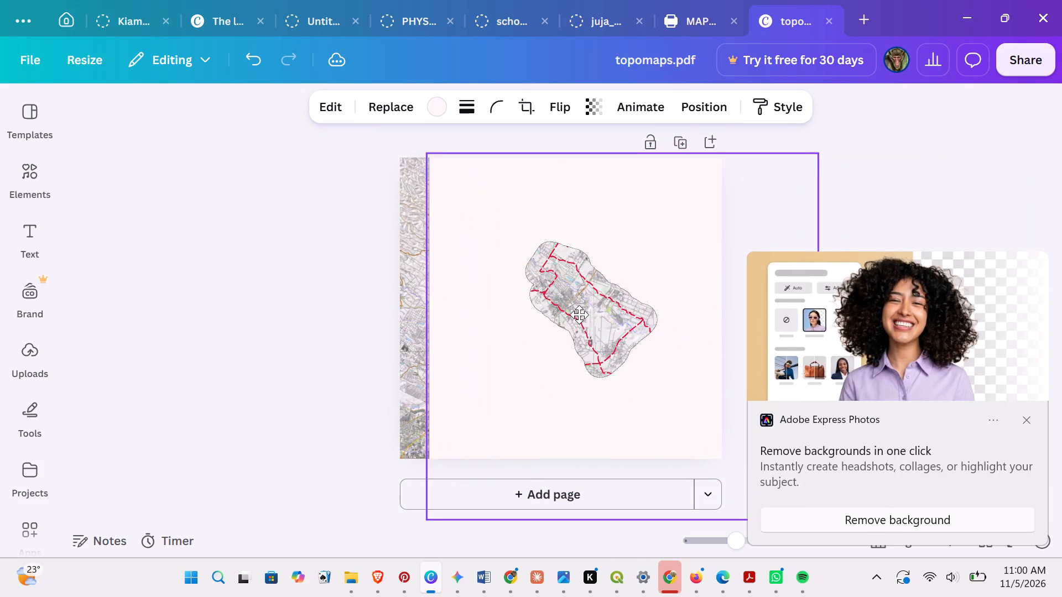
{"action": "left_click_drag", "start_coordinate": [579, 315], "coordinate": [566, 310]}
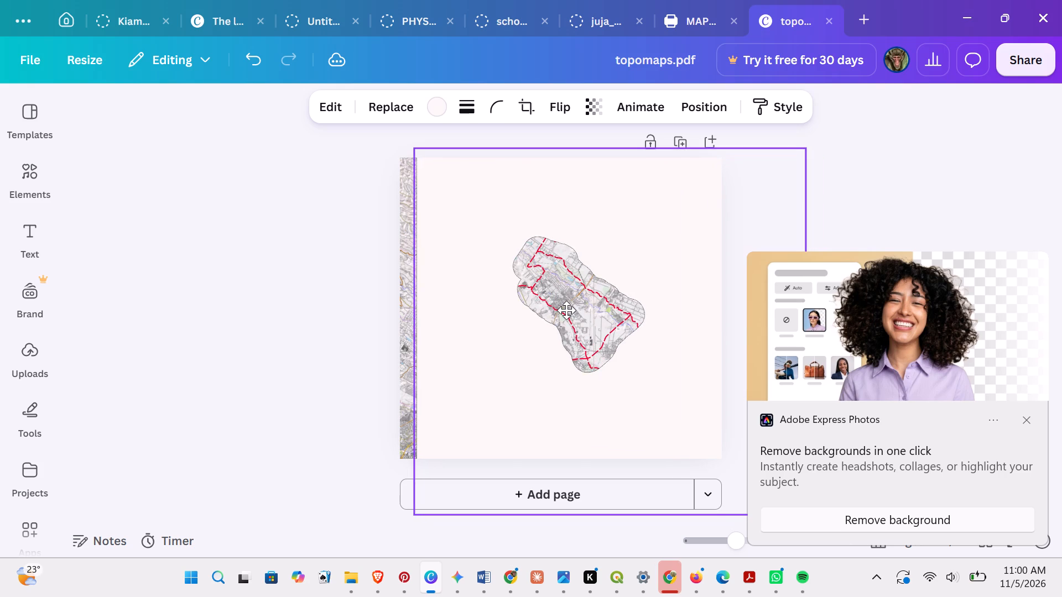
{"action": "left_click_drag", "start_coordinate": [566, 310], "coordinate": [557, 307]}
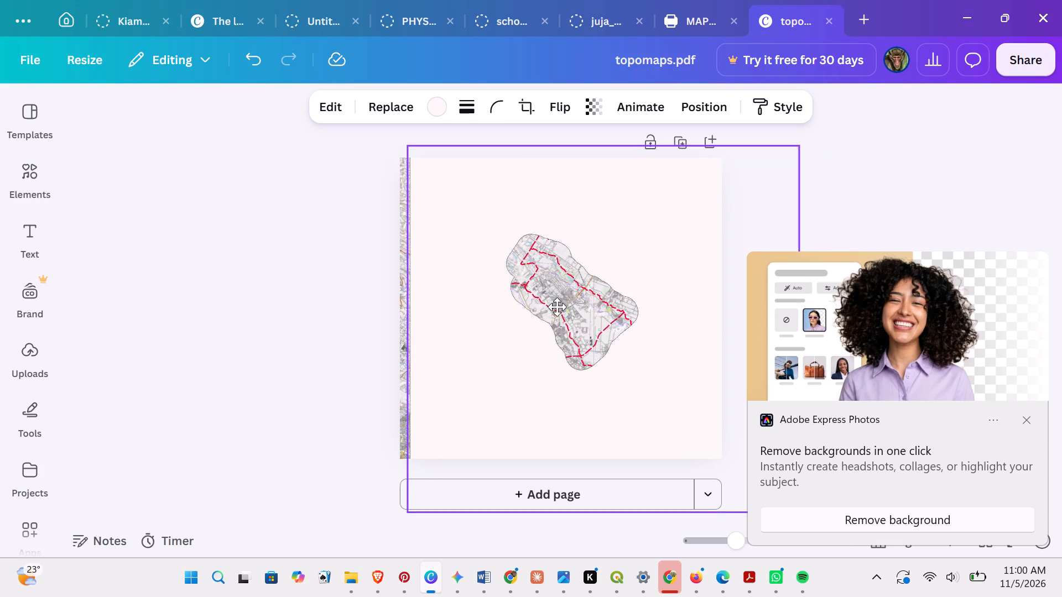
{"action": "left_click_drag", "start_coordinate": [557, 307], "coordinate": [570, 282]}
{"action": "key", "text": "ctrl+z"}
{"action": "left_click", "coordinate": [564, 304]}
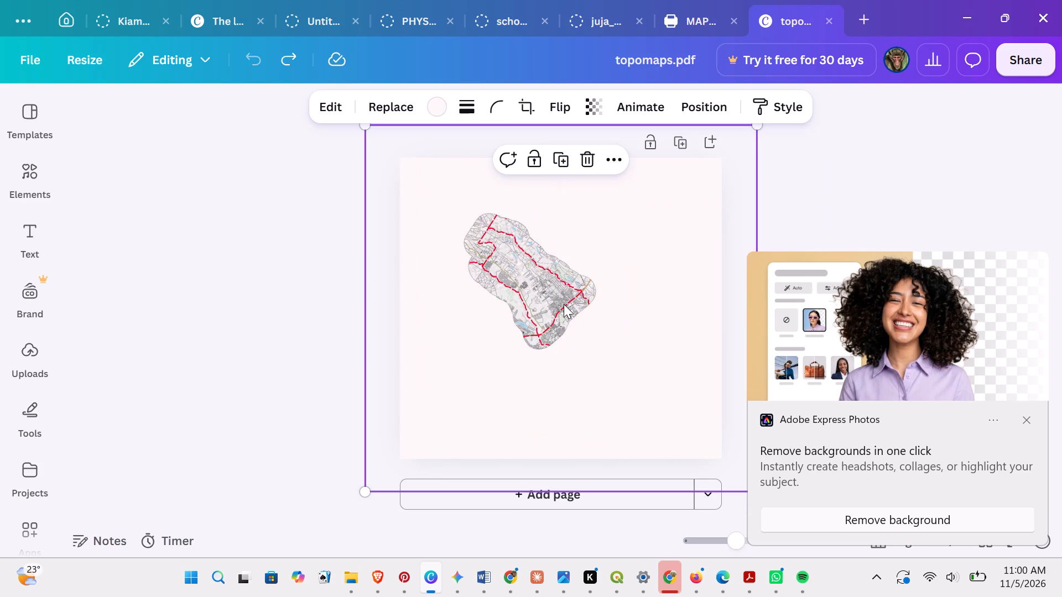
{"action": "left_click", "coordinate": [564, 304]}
Dismiss the pop-up notifications covering the zoom control.
{"action": "left_click_drag", "start_coordinate": [741, 542], "coordinate": [740, 542]}
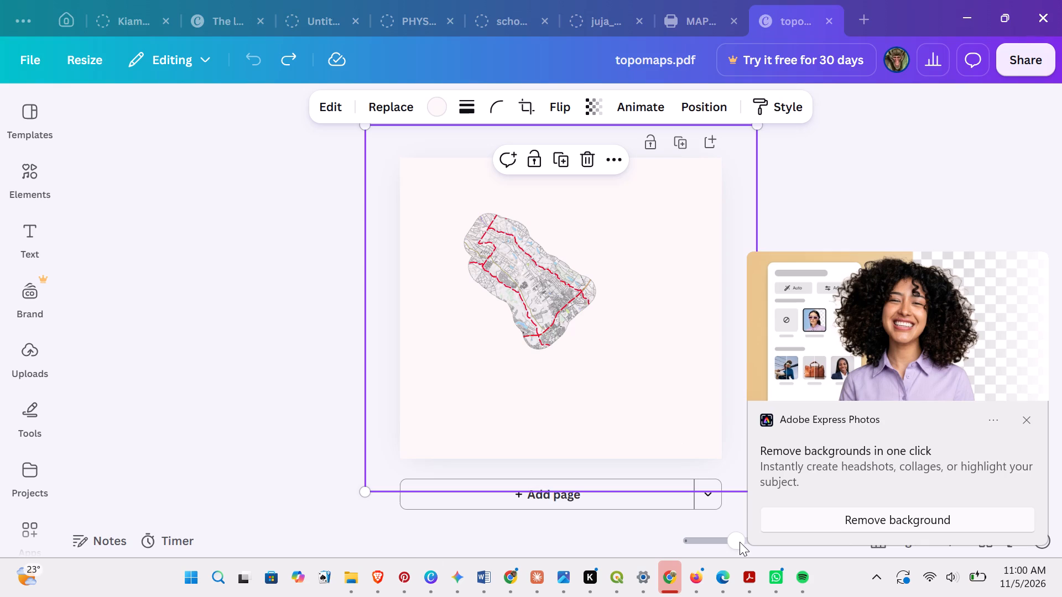
{"action": "left_click_drag", "start_coordinate": [740, 542], "coordinate": [758, 545]}
{"action": "left_click_drag", "start_coordinate": [740, 538], "coordinate": [759, 538]}
{"action": "left_click", "coordinate": [1029, 412]}
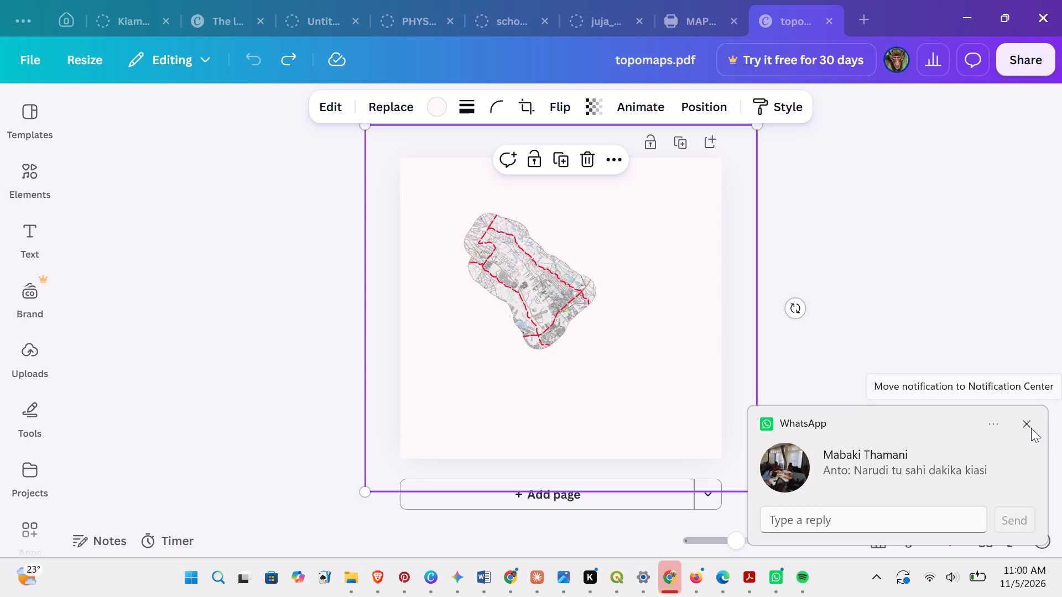
{"action": "left_click", "coordinate": [1031, 428]}
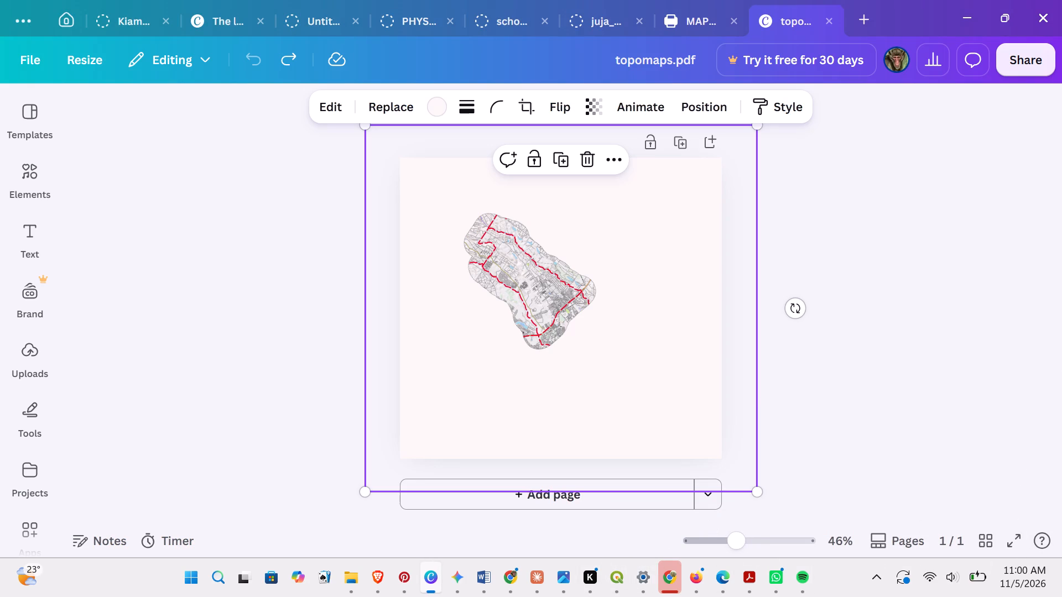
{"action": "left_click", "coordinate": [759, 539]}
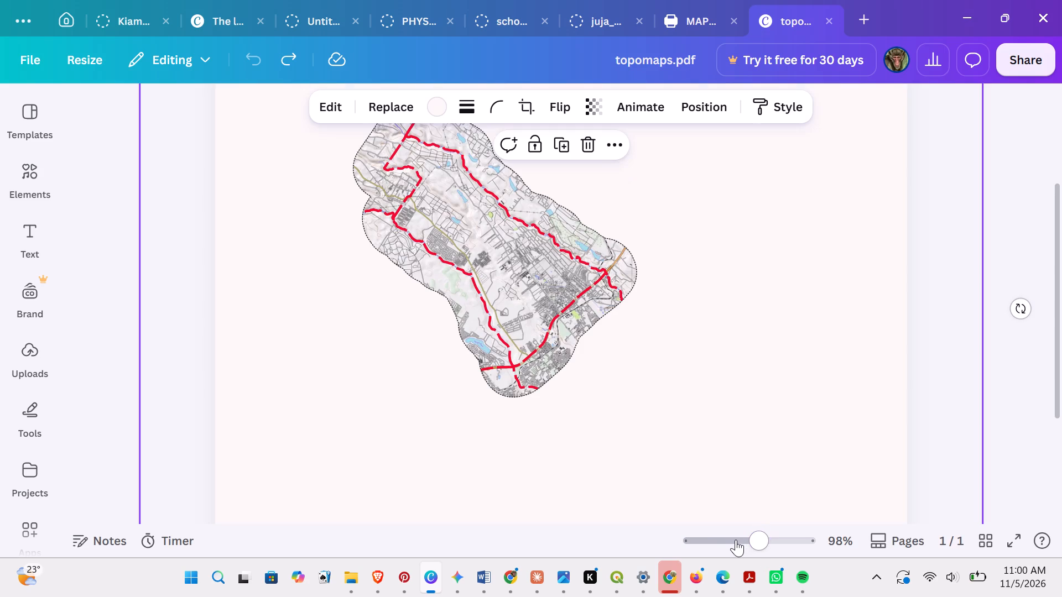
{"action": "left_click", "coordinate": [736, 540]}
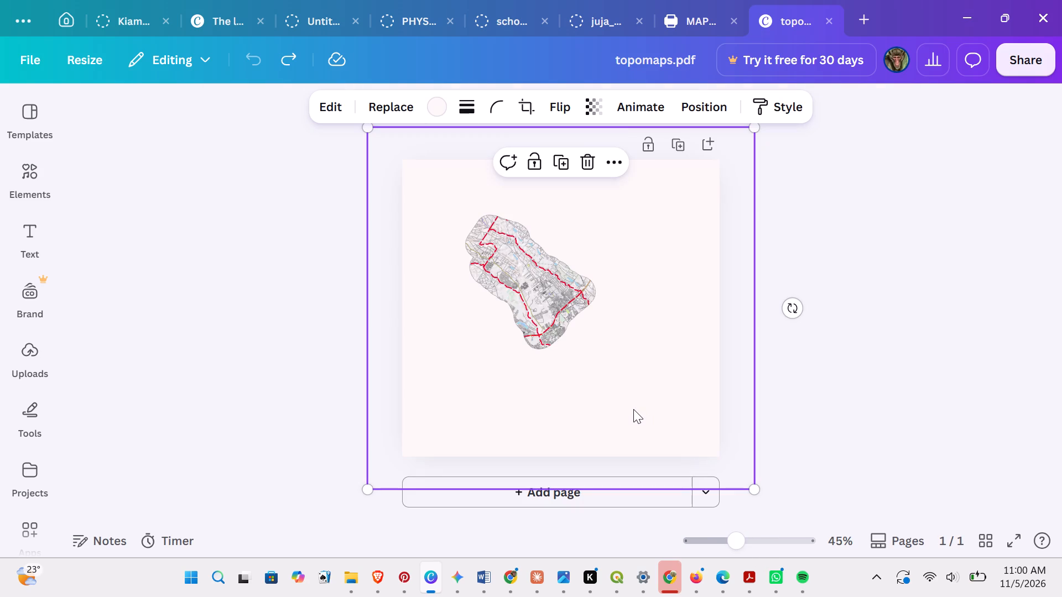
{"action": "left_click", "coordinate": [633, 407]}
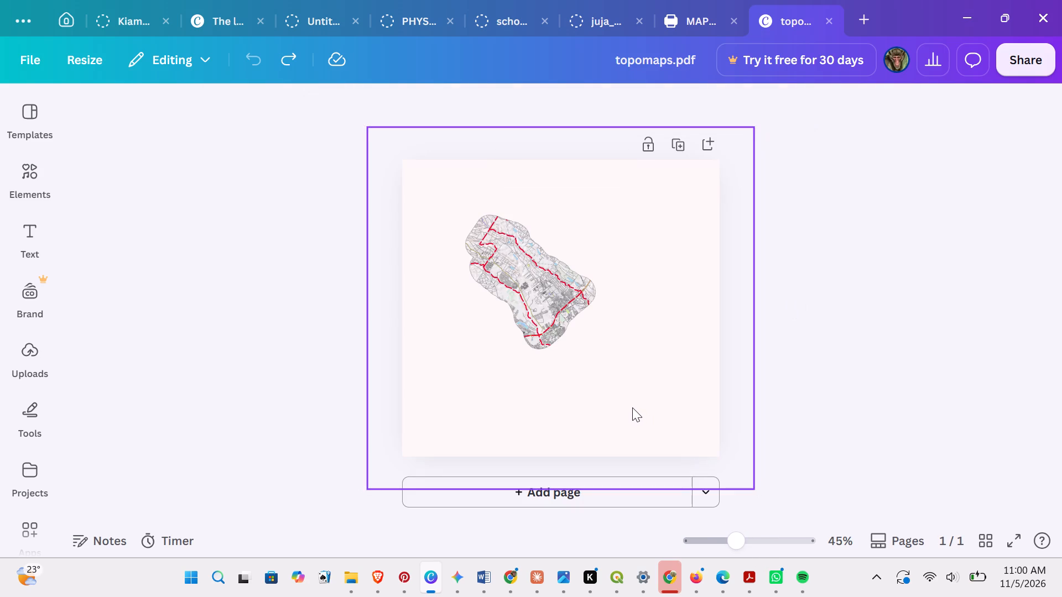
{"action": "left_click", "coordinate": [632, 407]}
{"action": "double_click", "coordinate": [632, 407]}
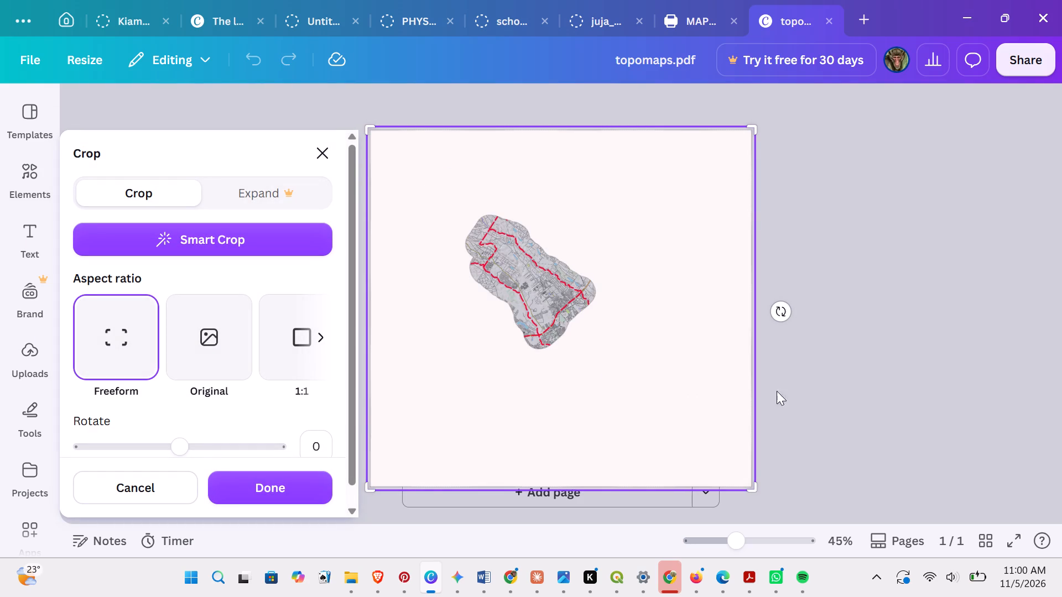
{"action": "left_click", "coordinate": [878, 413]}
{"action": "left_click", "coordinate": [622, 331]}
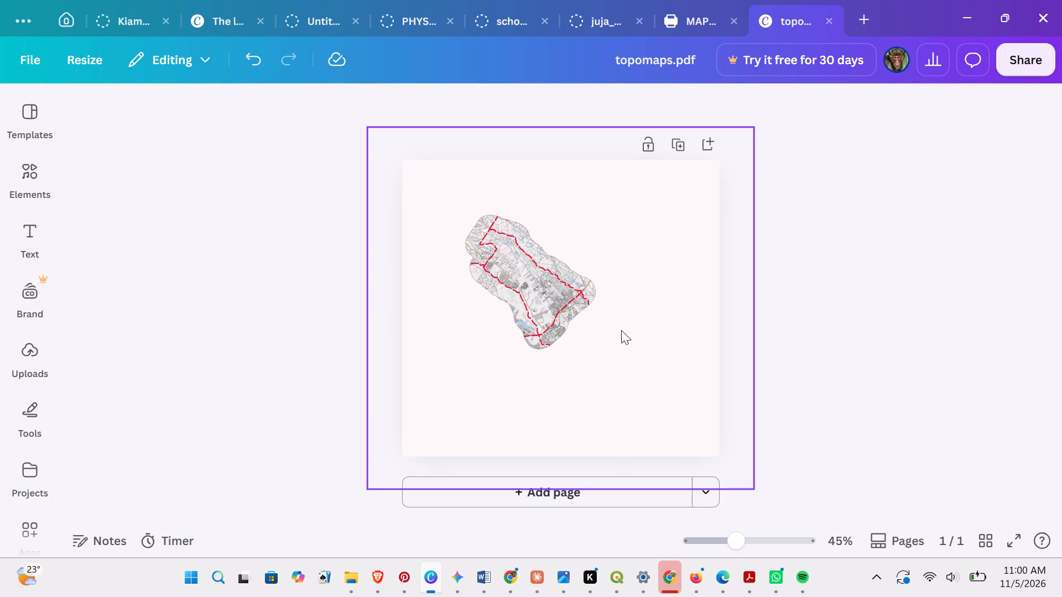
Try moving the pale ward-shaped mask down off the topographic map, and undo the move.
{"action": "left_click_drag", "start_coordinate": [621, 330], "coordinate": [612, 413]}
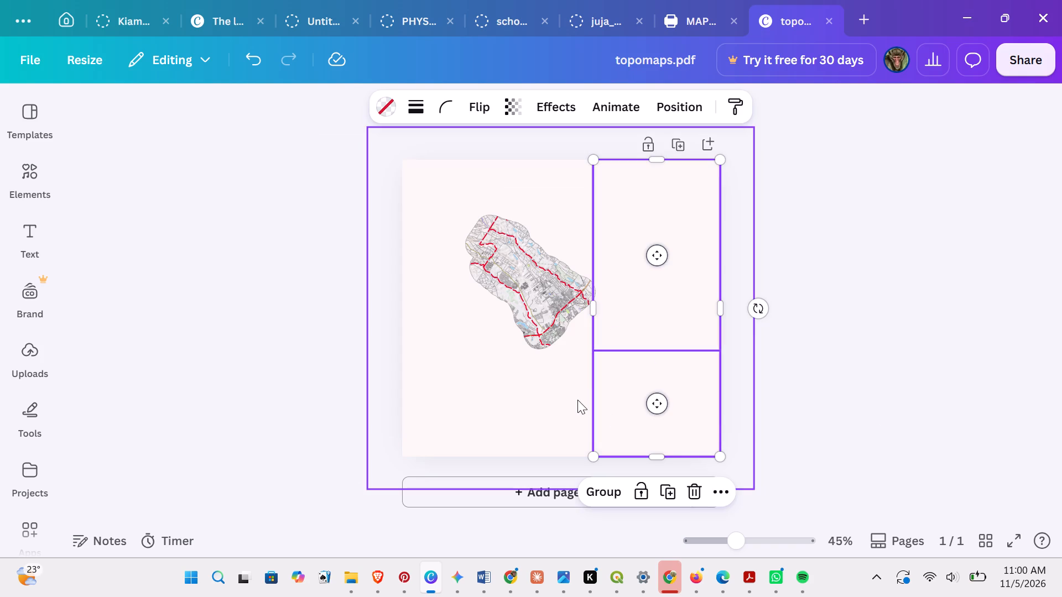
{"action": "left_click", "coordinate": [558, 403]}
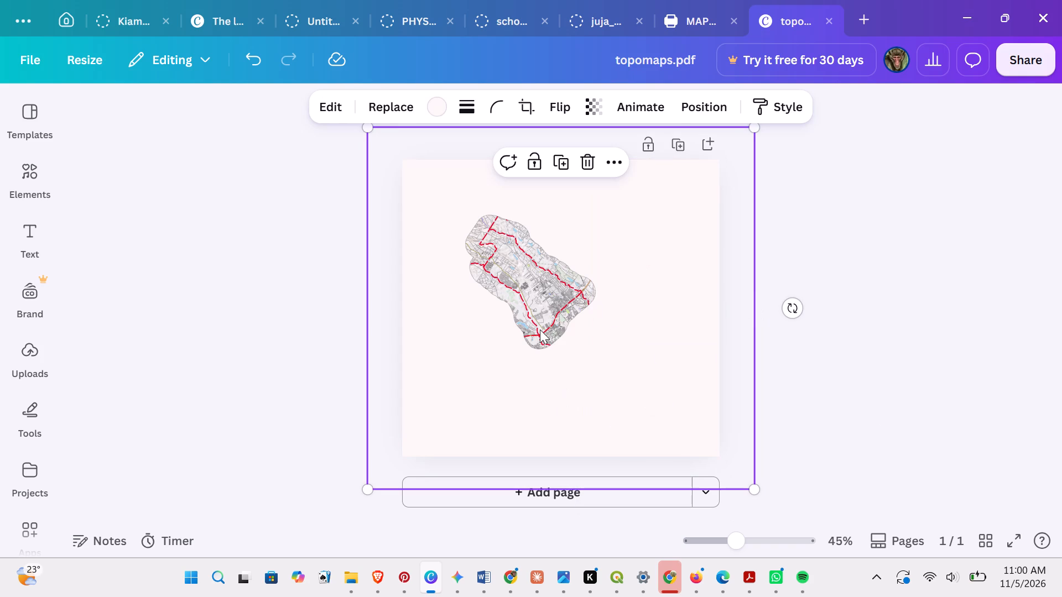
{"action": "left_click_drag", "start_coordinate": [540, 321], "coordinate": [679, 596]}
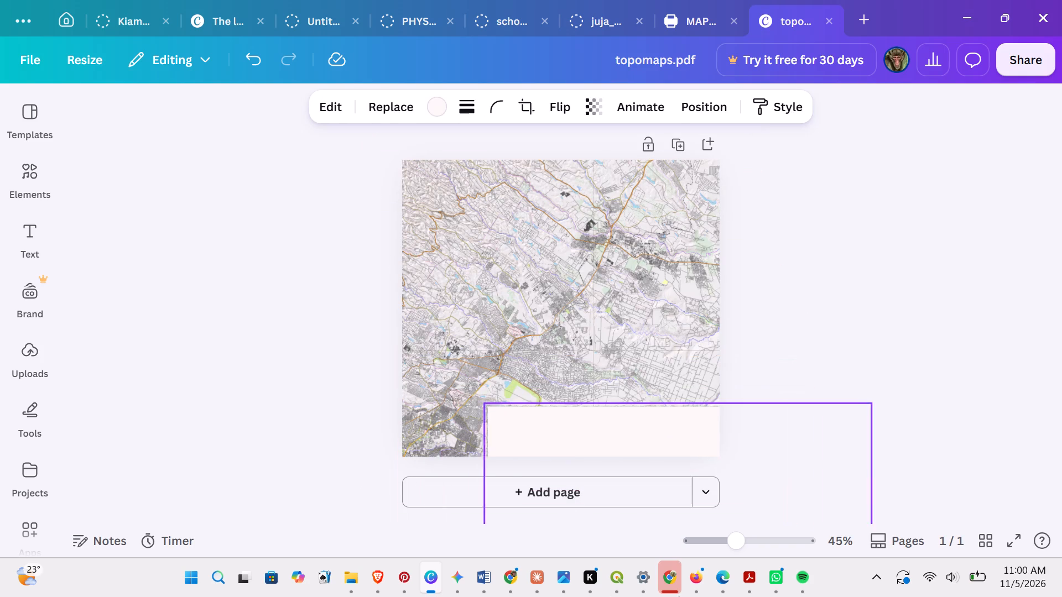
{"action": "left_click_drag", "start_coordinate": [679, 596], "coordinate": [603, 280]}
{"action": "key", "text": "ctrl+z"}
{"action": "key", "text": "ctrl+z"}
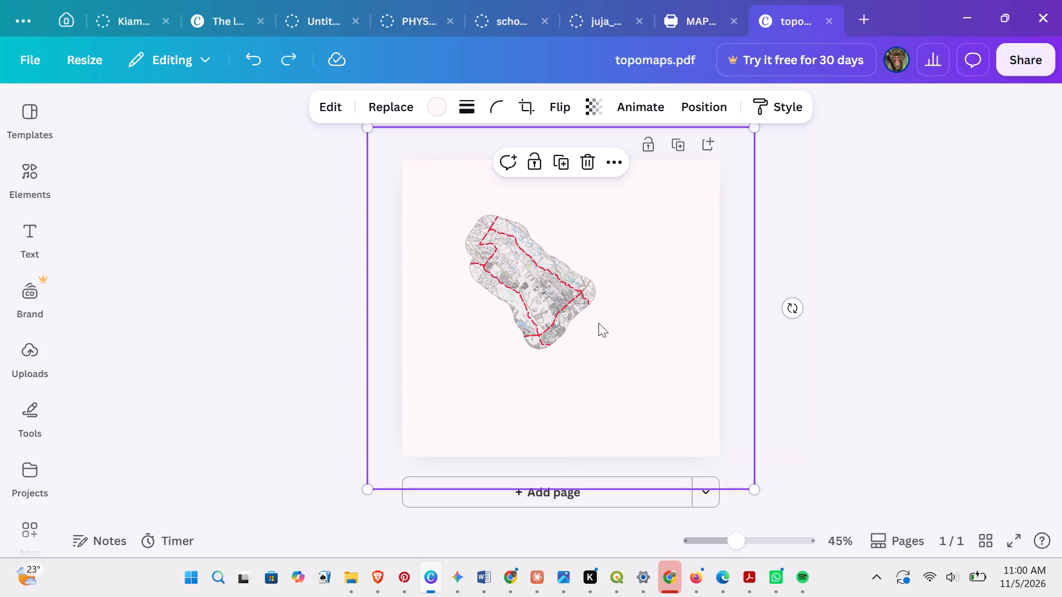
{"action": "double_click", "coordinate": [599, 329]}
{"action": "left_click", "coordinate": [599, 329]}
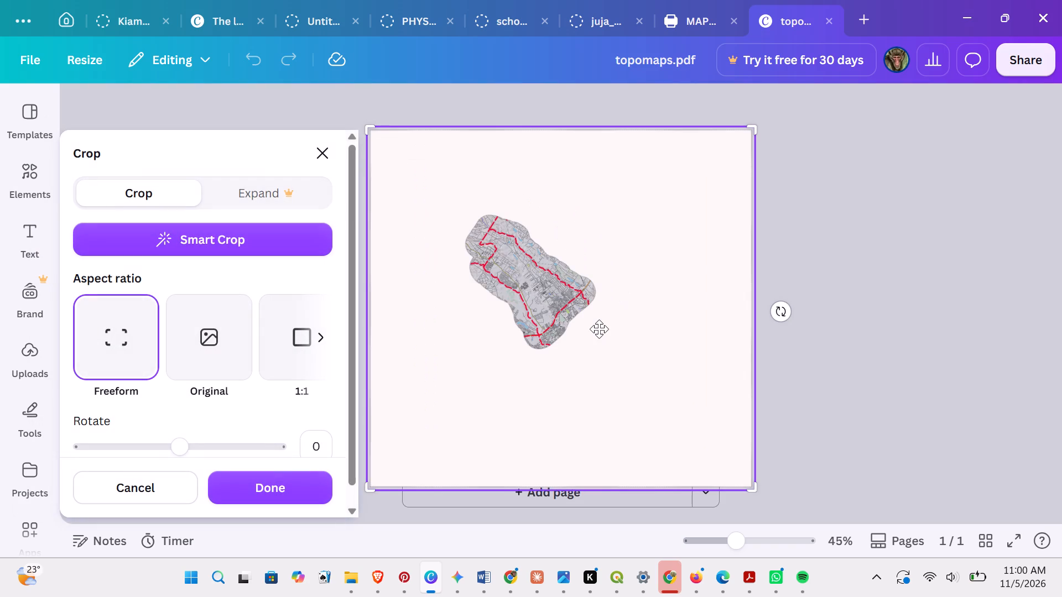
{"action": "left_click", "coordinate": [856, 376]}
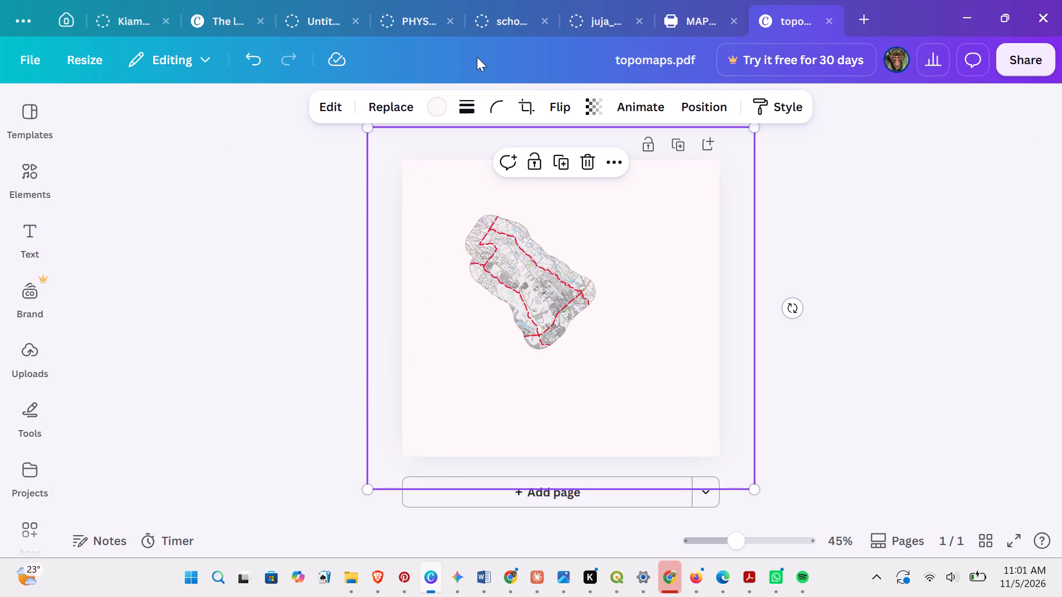
Examine the page's full layer stack, from the ward-shaped mask down to the page background.
{"action": "left_click", "coordinate": [705, 95]}
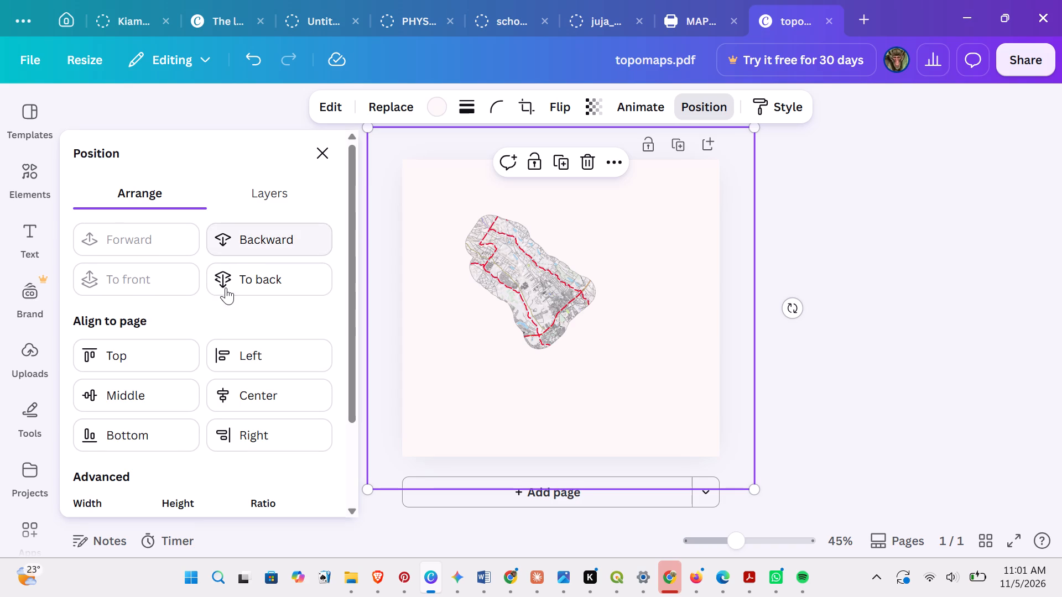
{"action": "left_click", "coordinate": [279, 190]}
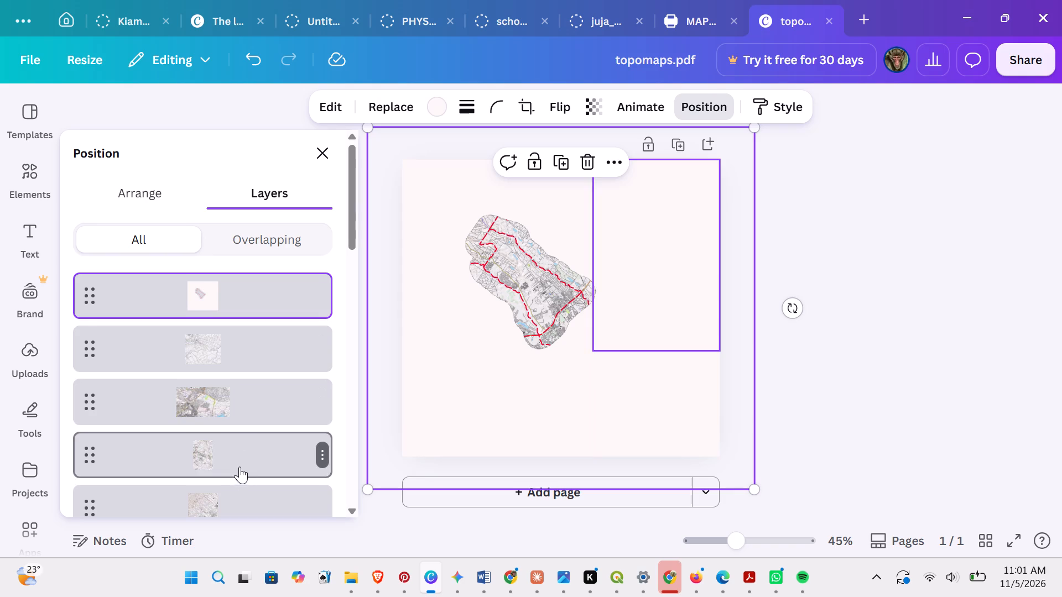
{"action": "scroll", "coordinate": [224, 328], "scroll_direction": "down", "scroll_amount": 4}
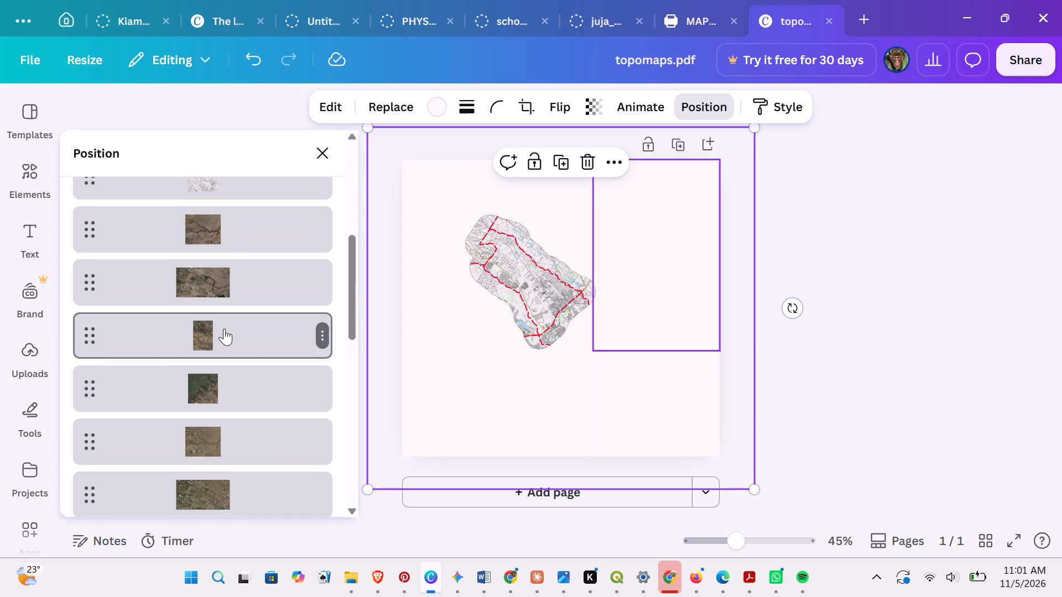
{"action": "scroll", "coordinate": [224, 328], "scroll_direction": "down", "scroll_amount": 6}
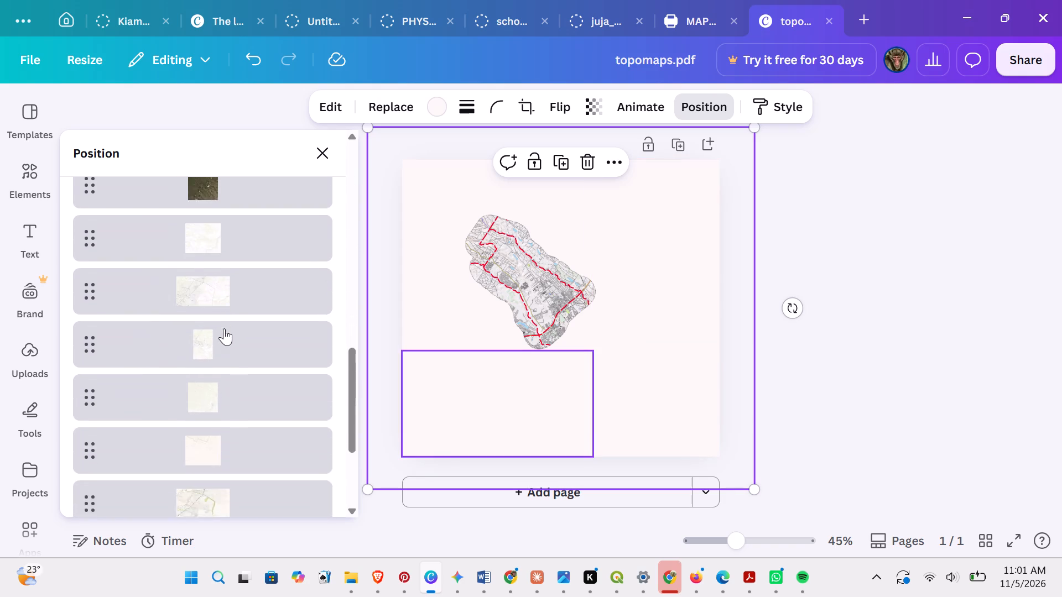
{"action": "scroll", "coordinate": [224, 328], "scroll_direction": "down", "scroll_amount": 7}
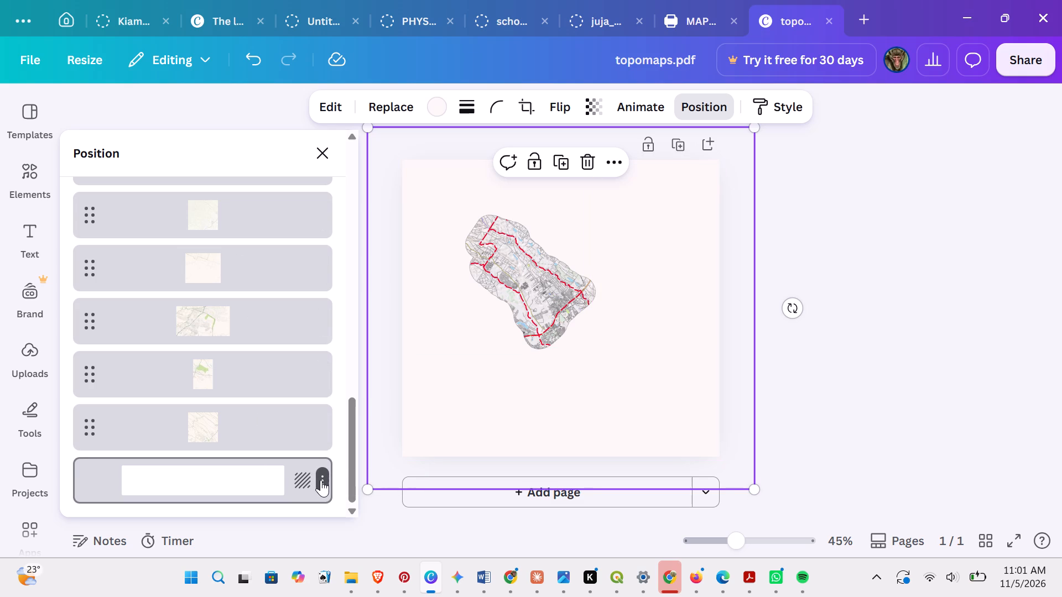
{"action": "left_click", "coordinate": [321, 480]}
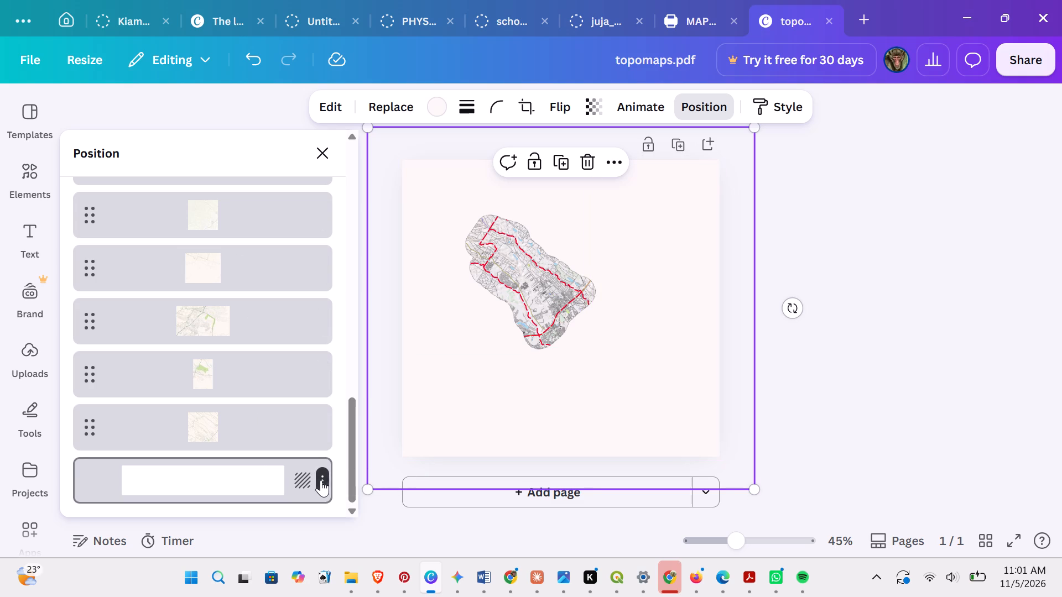
{"action": "left_click", "coordinate": [321, 480]}
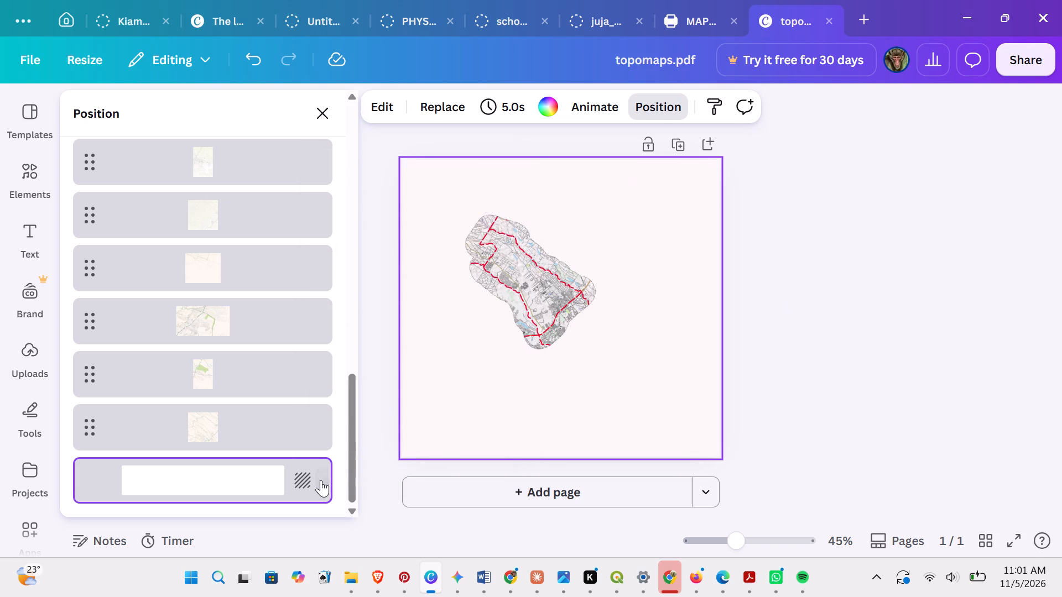
{"action": "scroll", "coordinate": [220, 172], "scroll_direction": "up", "scroll_amount": 18}
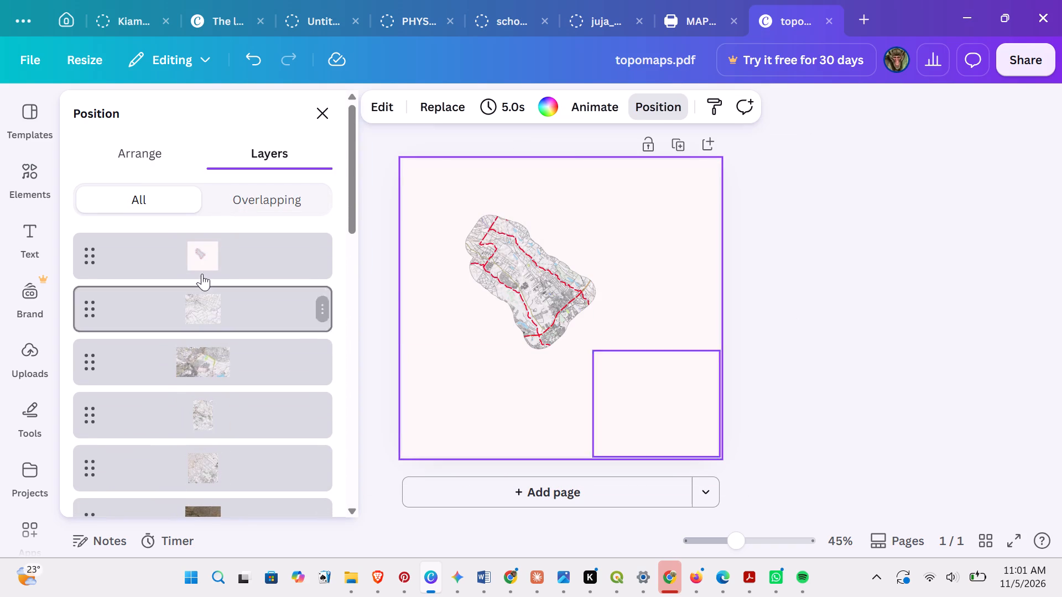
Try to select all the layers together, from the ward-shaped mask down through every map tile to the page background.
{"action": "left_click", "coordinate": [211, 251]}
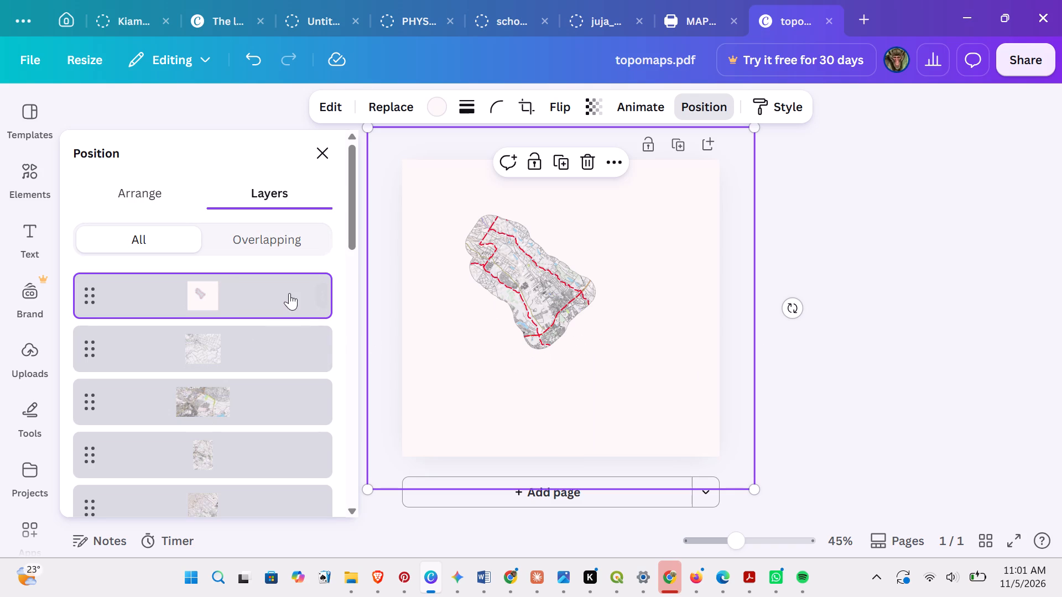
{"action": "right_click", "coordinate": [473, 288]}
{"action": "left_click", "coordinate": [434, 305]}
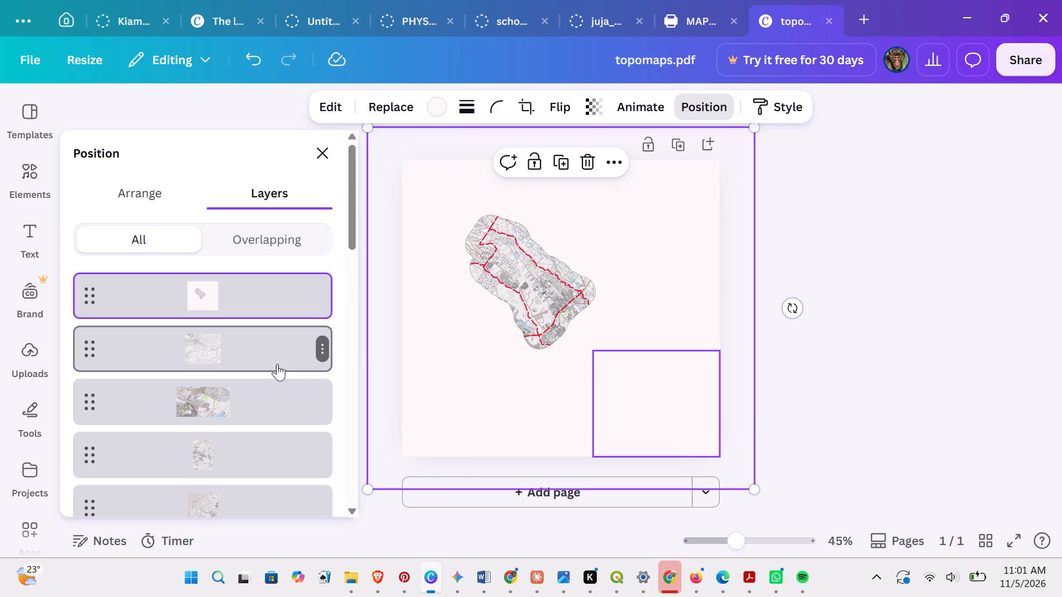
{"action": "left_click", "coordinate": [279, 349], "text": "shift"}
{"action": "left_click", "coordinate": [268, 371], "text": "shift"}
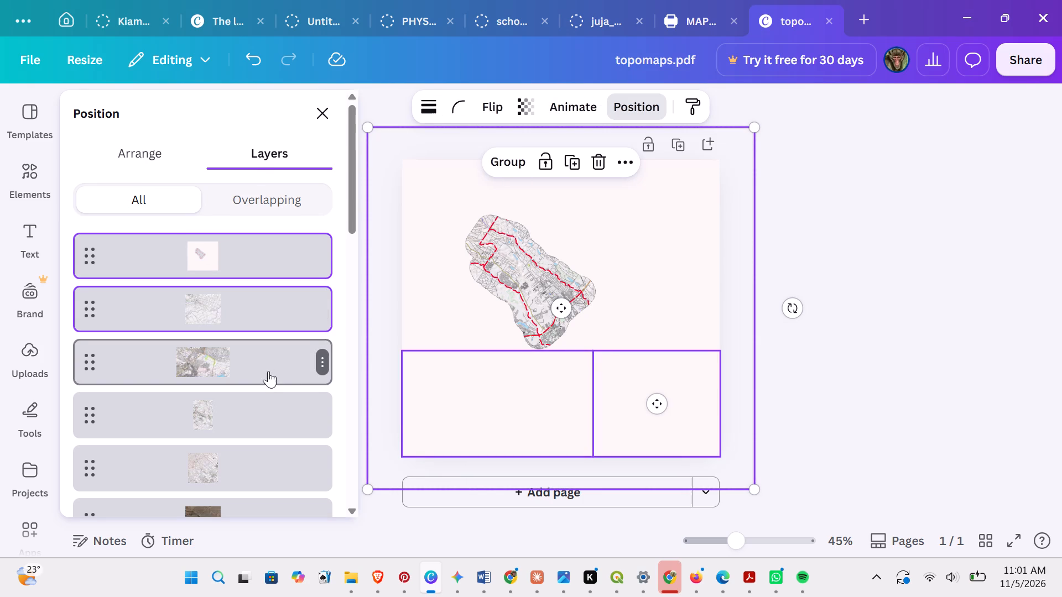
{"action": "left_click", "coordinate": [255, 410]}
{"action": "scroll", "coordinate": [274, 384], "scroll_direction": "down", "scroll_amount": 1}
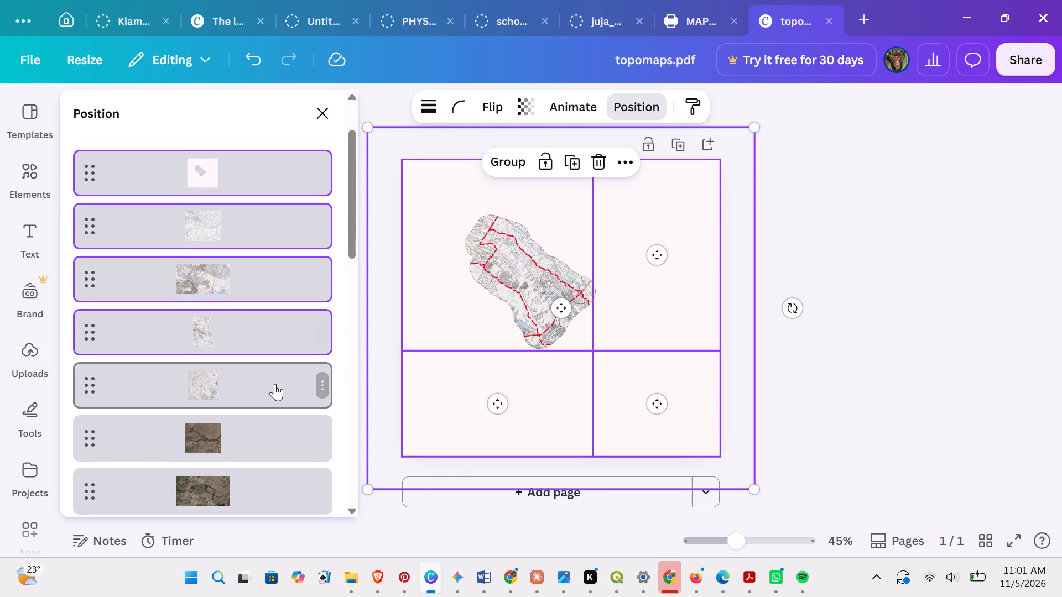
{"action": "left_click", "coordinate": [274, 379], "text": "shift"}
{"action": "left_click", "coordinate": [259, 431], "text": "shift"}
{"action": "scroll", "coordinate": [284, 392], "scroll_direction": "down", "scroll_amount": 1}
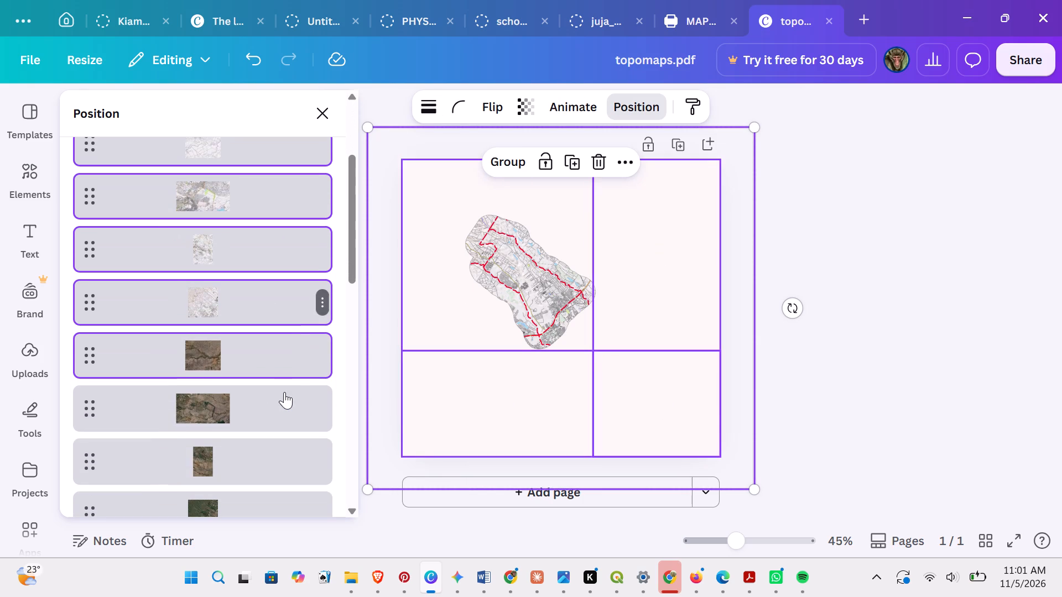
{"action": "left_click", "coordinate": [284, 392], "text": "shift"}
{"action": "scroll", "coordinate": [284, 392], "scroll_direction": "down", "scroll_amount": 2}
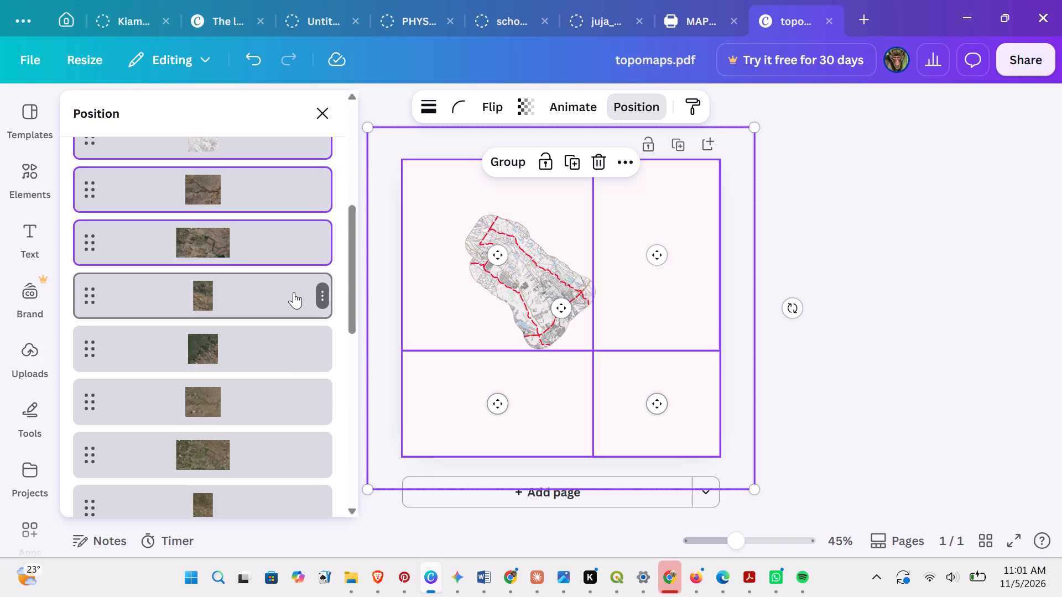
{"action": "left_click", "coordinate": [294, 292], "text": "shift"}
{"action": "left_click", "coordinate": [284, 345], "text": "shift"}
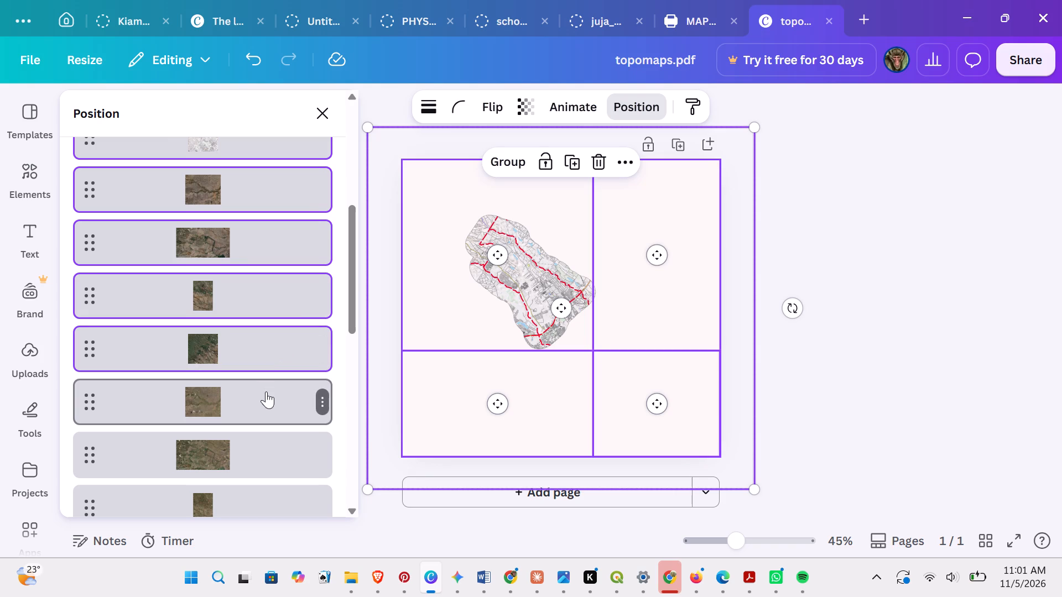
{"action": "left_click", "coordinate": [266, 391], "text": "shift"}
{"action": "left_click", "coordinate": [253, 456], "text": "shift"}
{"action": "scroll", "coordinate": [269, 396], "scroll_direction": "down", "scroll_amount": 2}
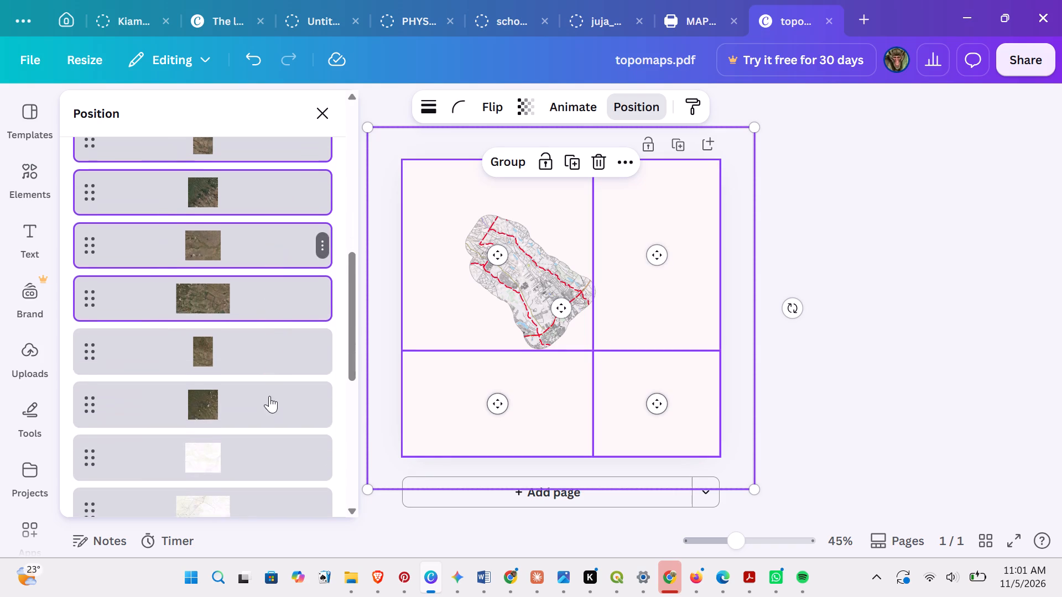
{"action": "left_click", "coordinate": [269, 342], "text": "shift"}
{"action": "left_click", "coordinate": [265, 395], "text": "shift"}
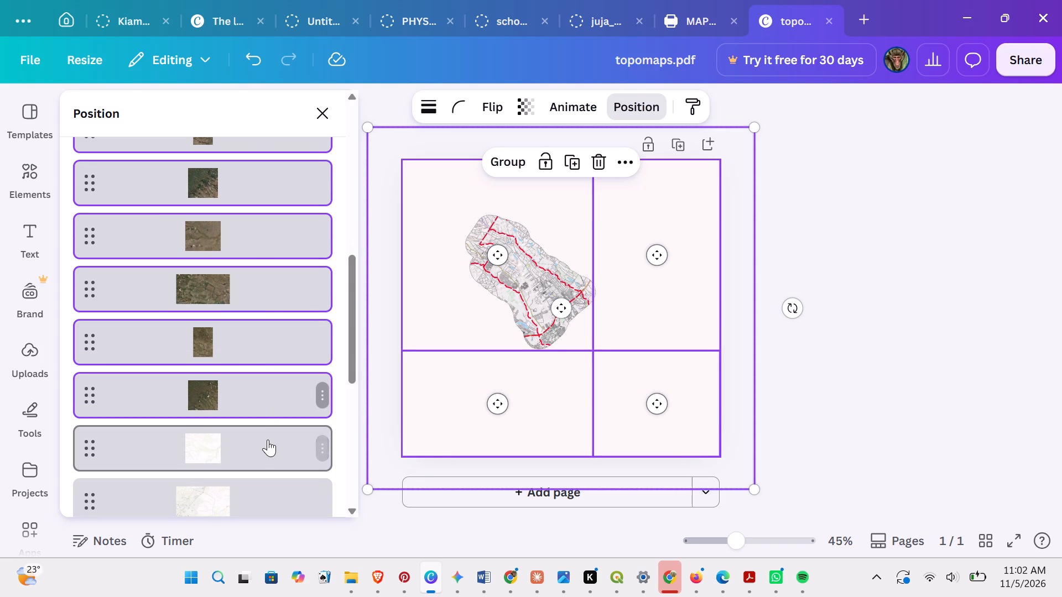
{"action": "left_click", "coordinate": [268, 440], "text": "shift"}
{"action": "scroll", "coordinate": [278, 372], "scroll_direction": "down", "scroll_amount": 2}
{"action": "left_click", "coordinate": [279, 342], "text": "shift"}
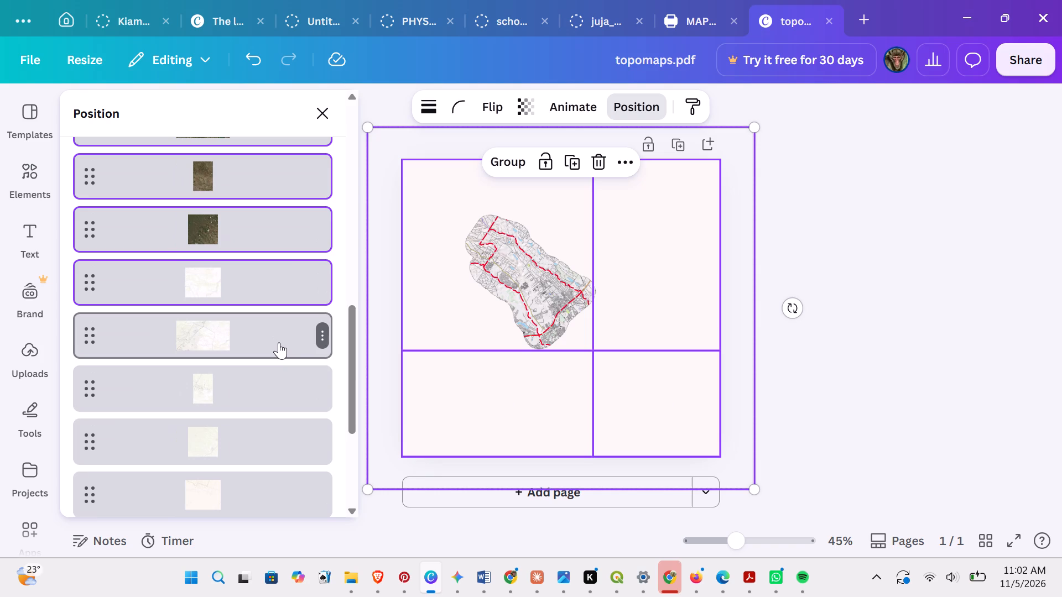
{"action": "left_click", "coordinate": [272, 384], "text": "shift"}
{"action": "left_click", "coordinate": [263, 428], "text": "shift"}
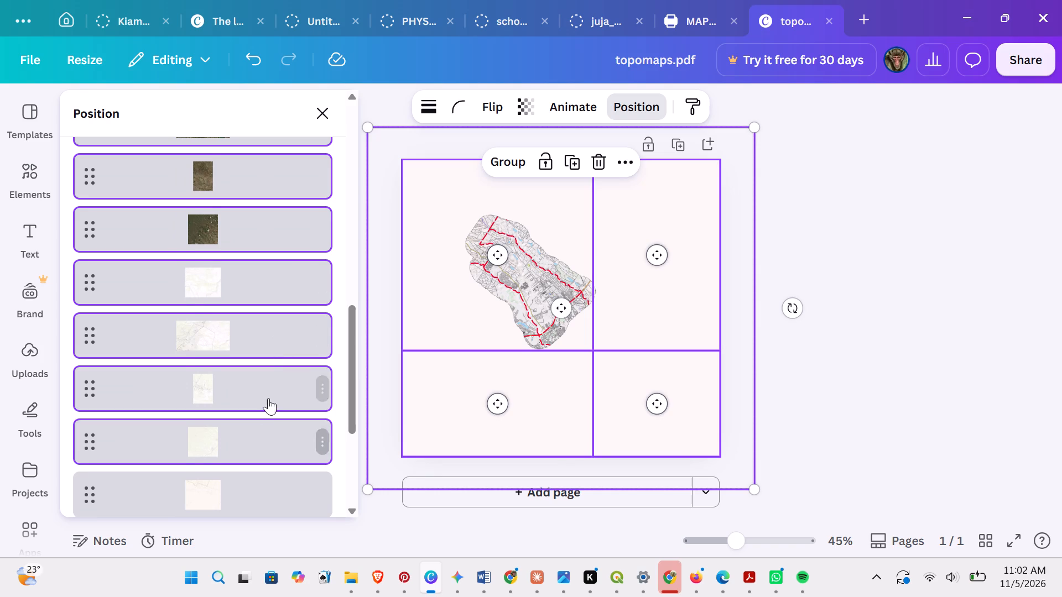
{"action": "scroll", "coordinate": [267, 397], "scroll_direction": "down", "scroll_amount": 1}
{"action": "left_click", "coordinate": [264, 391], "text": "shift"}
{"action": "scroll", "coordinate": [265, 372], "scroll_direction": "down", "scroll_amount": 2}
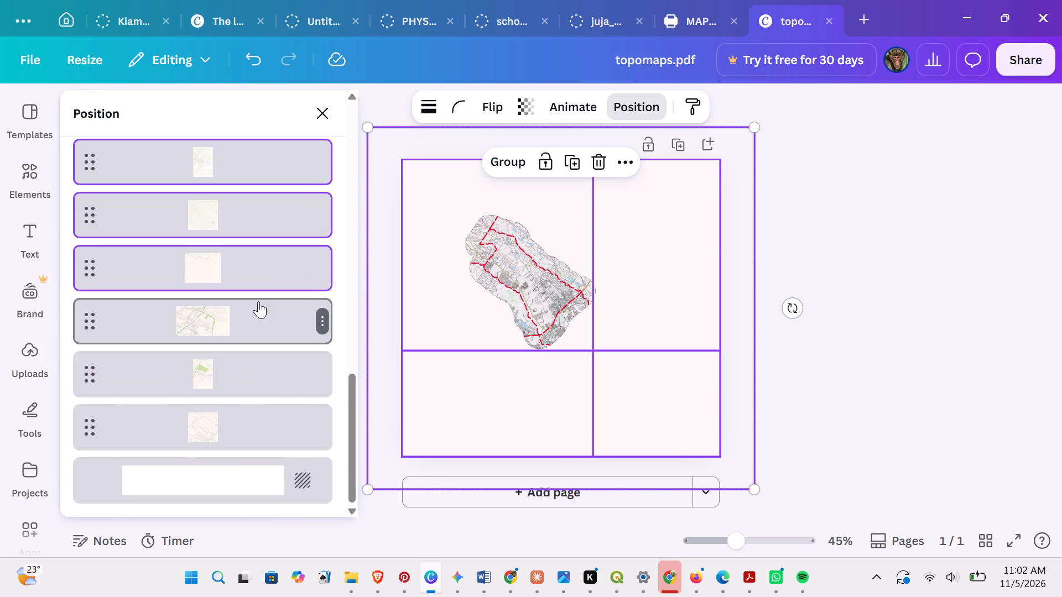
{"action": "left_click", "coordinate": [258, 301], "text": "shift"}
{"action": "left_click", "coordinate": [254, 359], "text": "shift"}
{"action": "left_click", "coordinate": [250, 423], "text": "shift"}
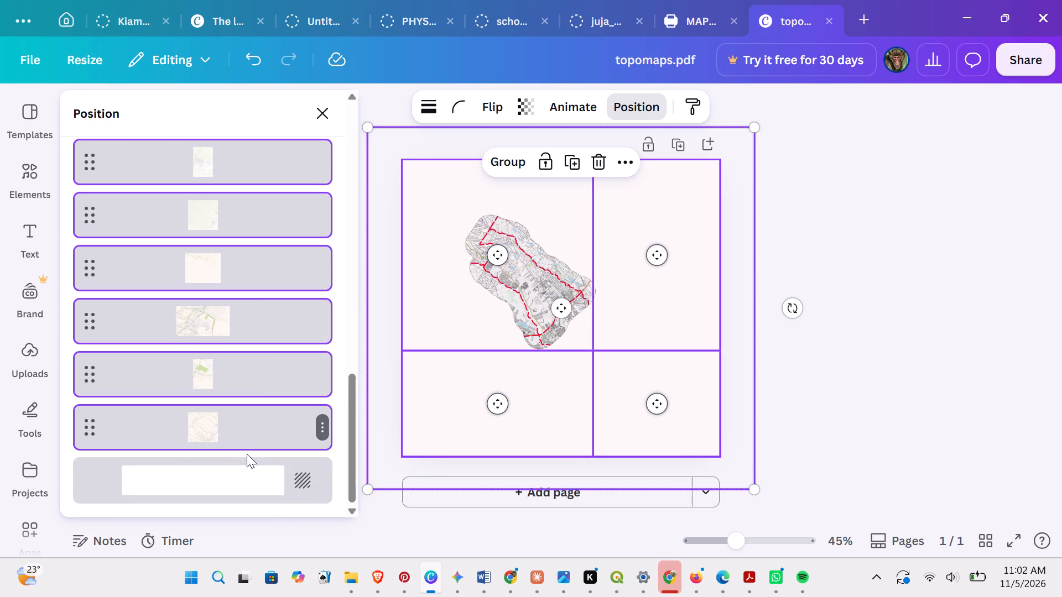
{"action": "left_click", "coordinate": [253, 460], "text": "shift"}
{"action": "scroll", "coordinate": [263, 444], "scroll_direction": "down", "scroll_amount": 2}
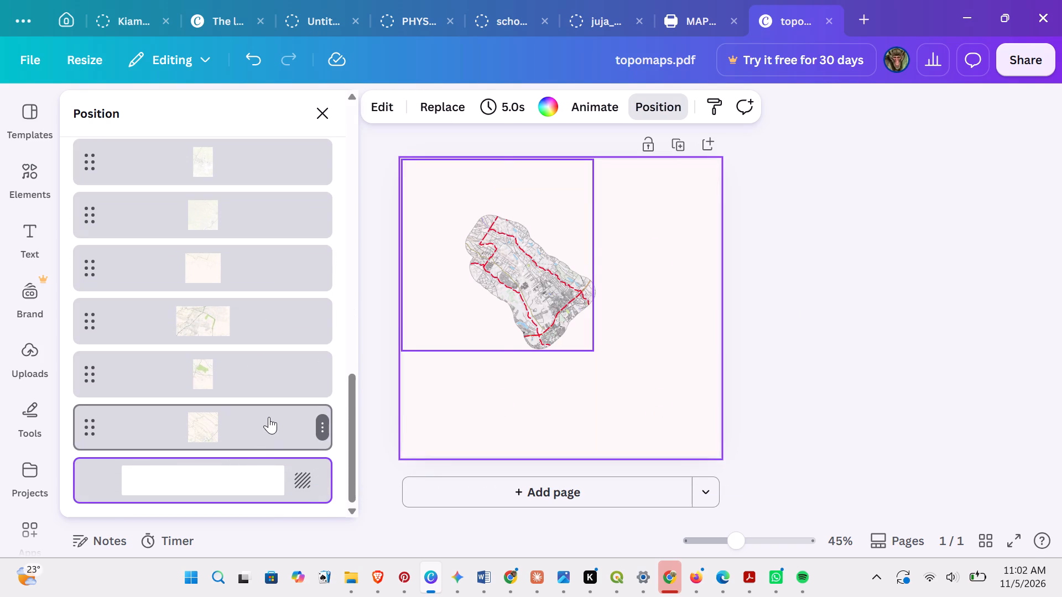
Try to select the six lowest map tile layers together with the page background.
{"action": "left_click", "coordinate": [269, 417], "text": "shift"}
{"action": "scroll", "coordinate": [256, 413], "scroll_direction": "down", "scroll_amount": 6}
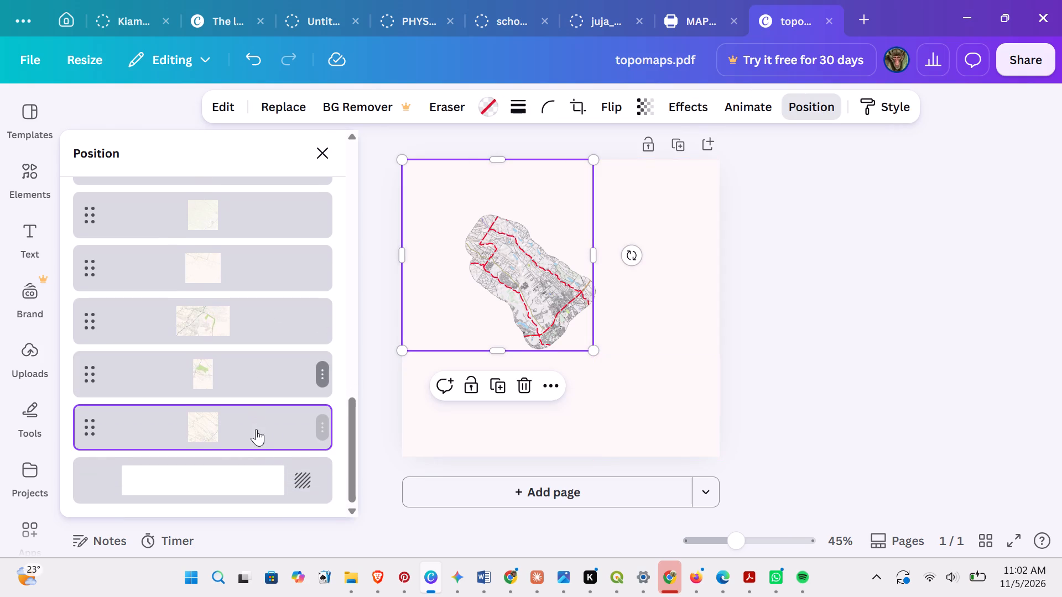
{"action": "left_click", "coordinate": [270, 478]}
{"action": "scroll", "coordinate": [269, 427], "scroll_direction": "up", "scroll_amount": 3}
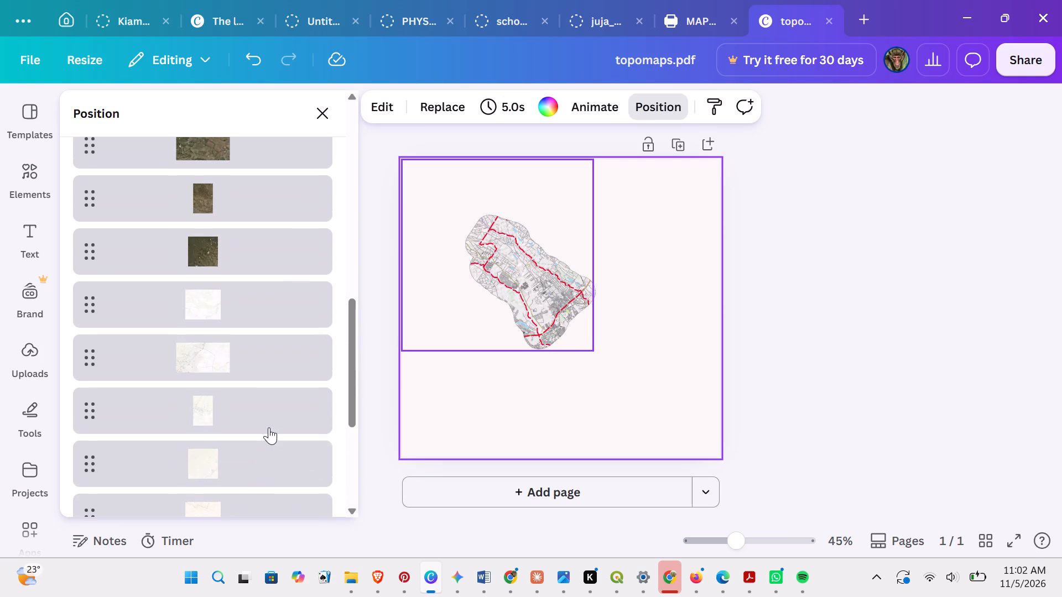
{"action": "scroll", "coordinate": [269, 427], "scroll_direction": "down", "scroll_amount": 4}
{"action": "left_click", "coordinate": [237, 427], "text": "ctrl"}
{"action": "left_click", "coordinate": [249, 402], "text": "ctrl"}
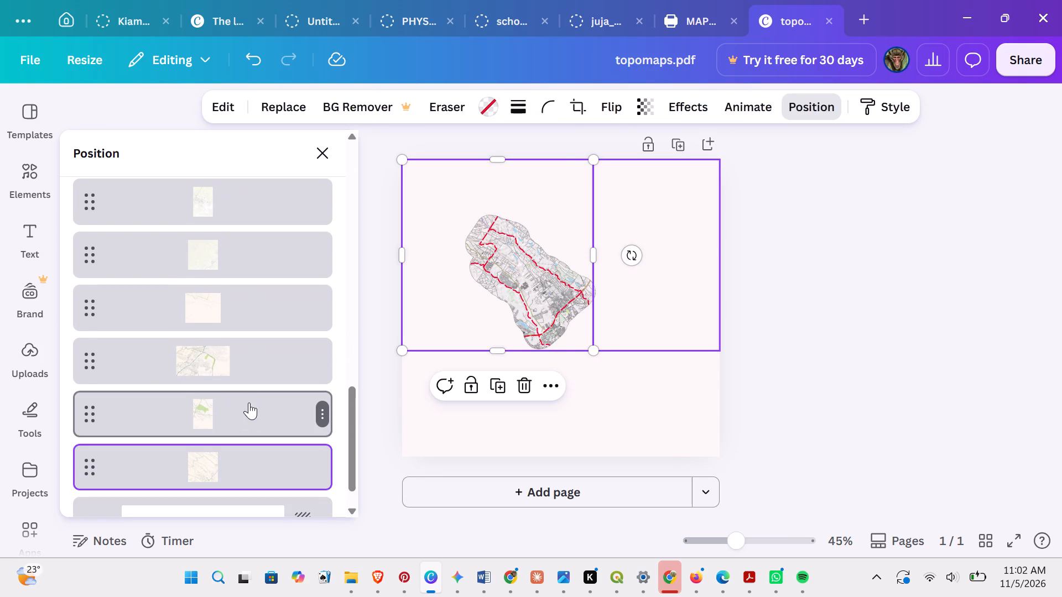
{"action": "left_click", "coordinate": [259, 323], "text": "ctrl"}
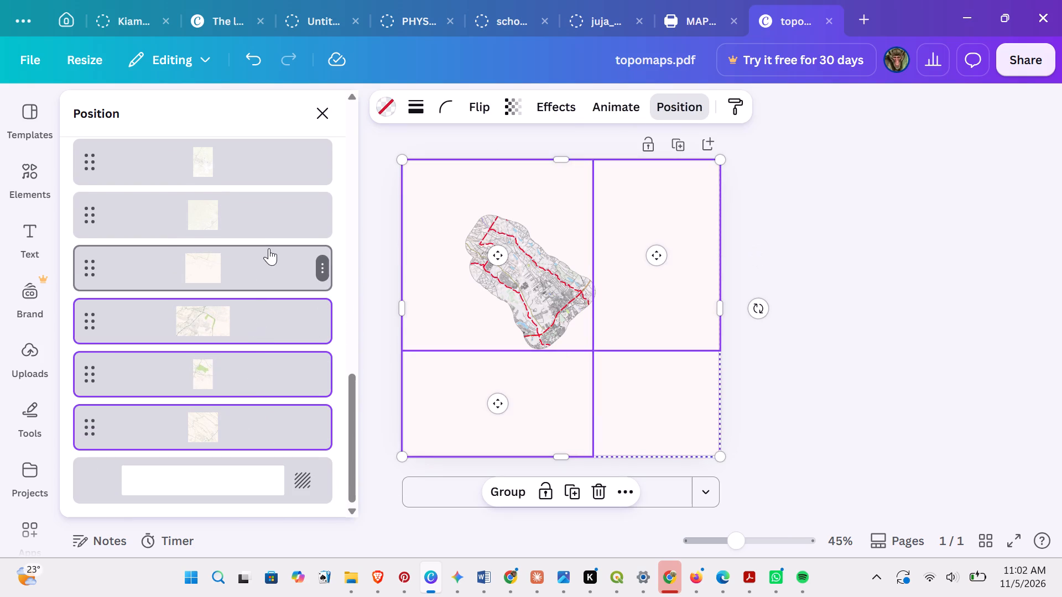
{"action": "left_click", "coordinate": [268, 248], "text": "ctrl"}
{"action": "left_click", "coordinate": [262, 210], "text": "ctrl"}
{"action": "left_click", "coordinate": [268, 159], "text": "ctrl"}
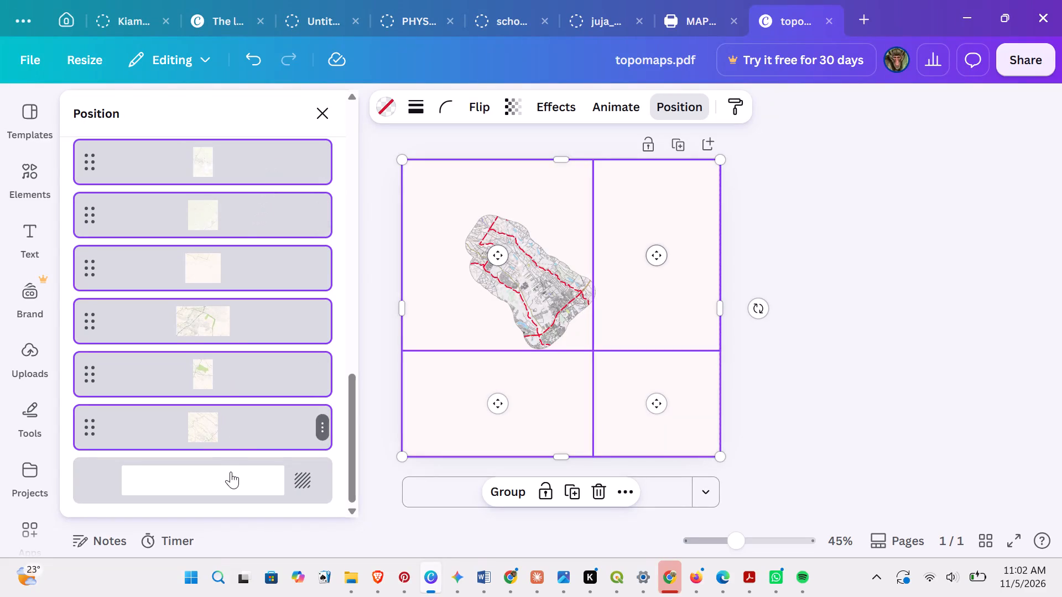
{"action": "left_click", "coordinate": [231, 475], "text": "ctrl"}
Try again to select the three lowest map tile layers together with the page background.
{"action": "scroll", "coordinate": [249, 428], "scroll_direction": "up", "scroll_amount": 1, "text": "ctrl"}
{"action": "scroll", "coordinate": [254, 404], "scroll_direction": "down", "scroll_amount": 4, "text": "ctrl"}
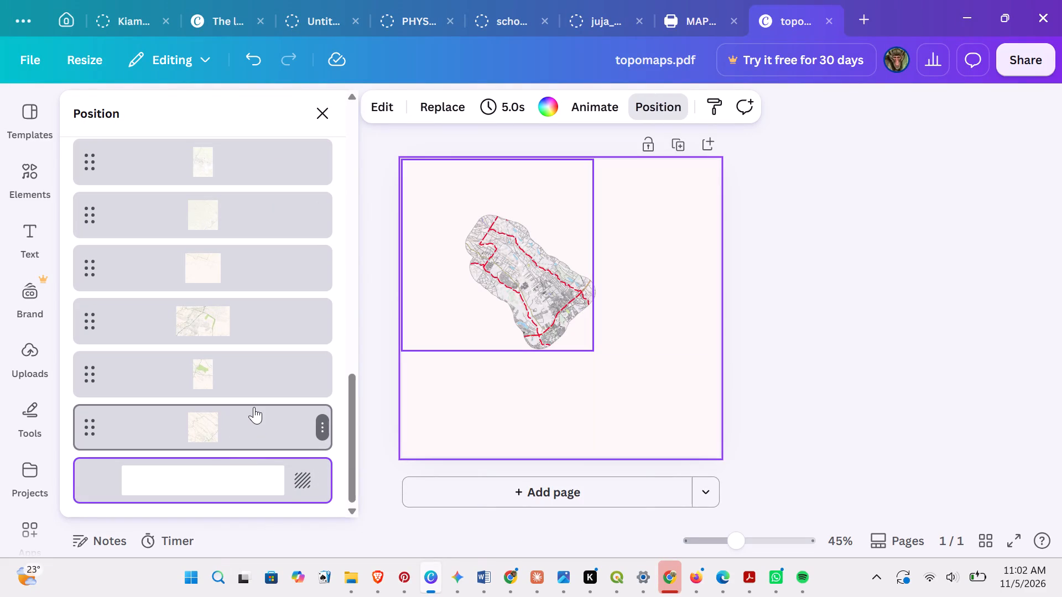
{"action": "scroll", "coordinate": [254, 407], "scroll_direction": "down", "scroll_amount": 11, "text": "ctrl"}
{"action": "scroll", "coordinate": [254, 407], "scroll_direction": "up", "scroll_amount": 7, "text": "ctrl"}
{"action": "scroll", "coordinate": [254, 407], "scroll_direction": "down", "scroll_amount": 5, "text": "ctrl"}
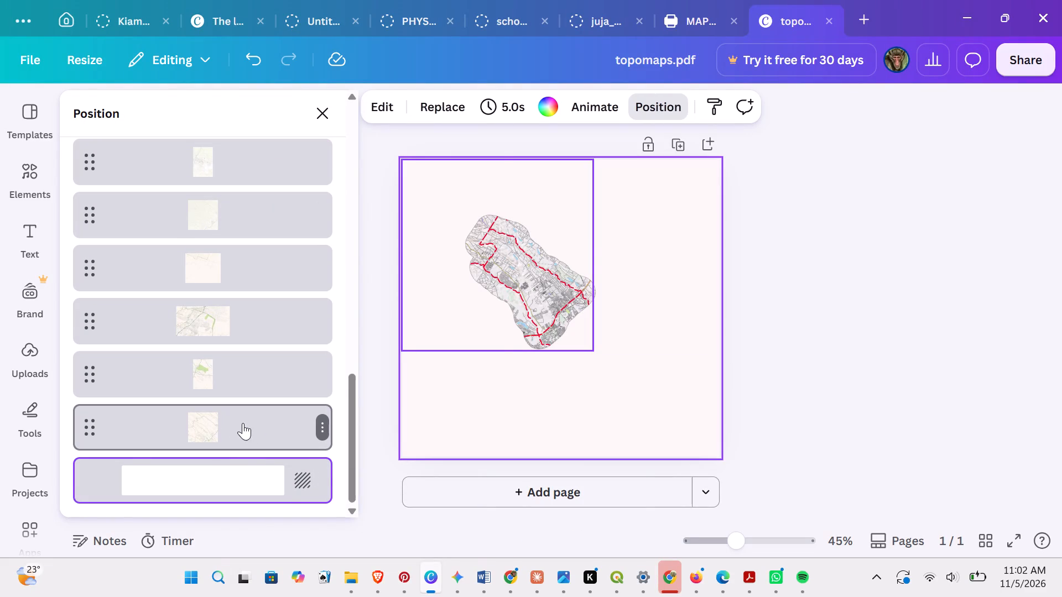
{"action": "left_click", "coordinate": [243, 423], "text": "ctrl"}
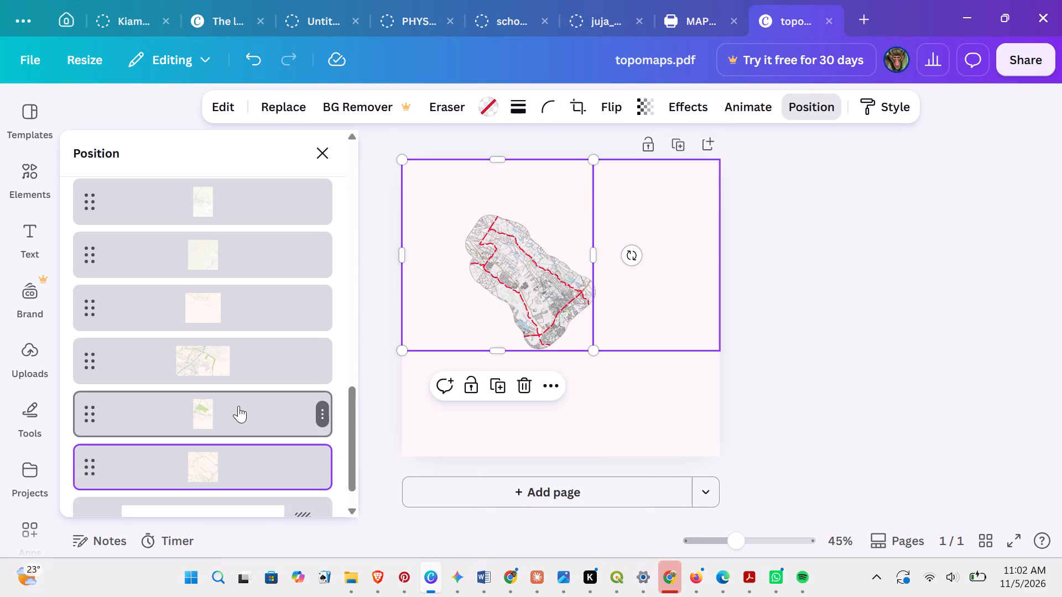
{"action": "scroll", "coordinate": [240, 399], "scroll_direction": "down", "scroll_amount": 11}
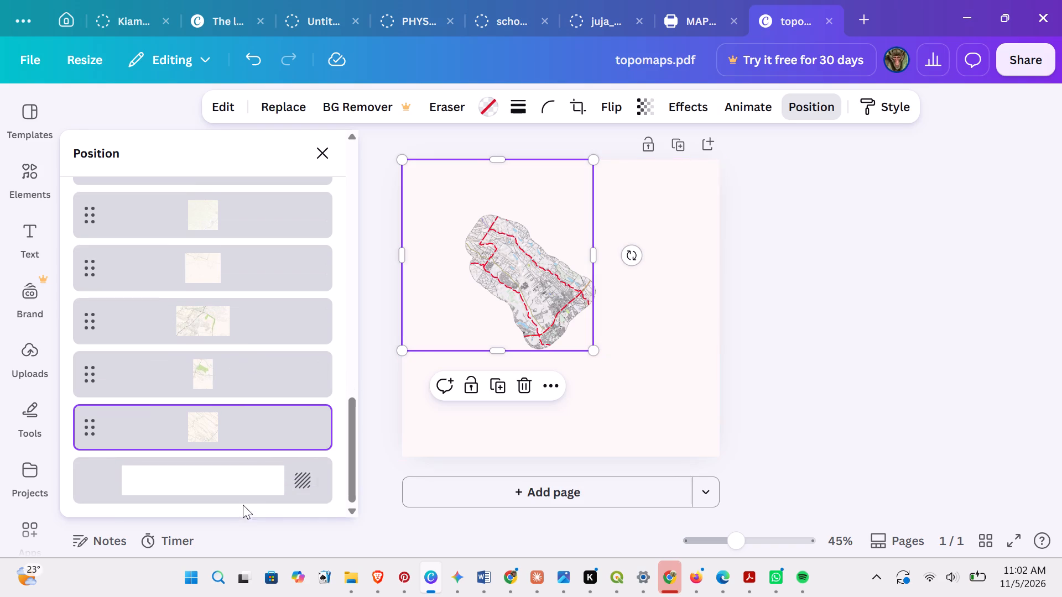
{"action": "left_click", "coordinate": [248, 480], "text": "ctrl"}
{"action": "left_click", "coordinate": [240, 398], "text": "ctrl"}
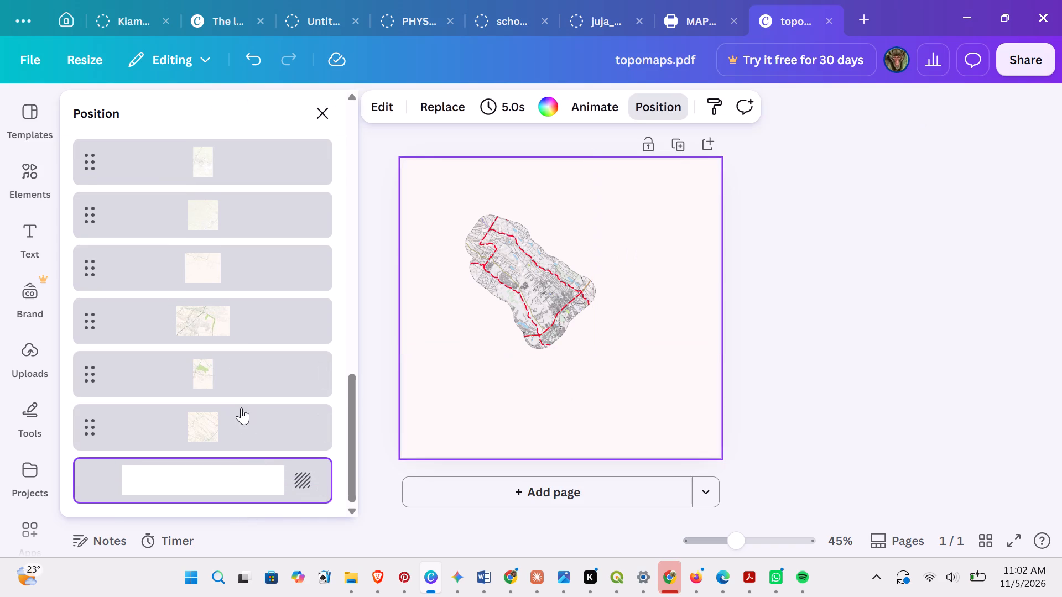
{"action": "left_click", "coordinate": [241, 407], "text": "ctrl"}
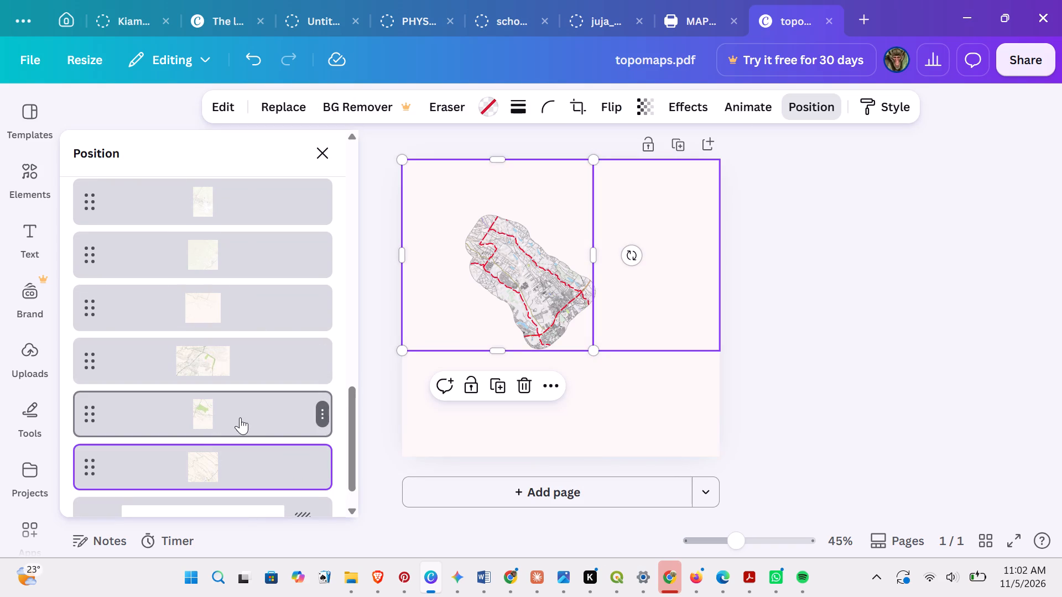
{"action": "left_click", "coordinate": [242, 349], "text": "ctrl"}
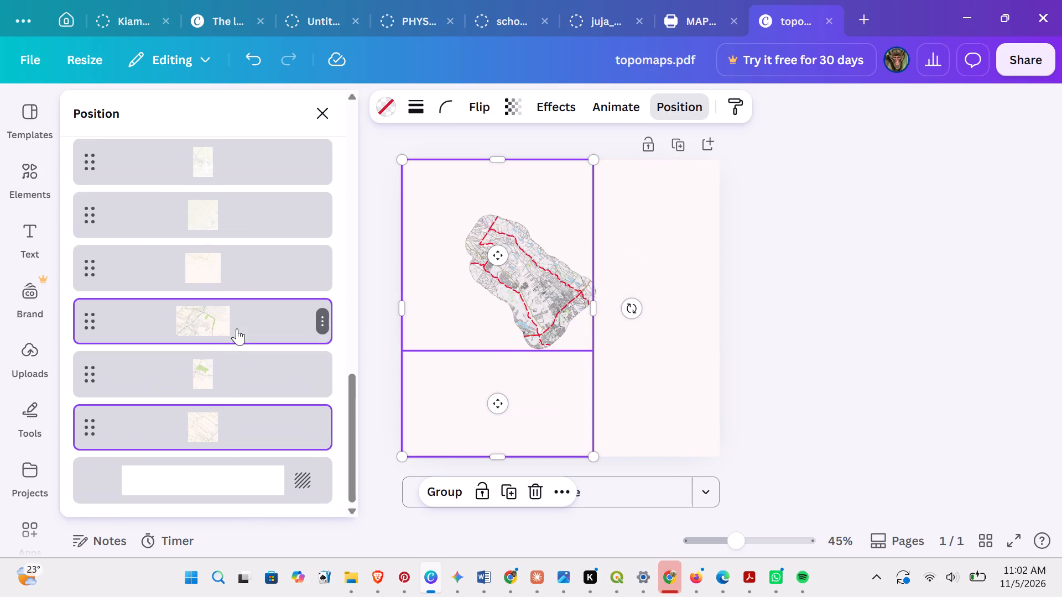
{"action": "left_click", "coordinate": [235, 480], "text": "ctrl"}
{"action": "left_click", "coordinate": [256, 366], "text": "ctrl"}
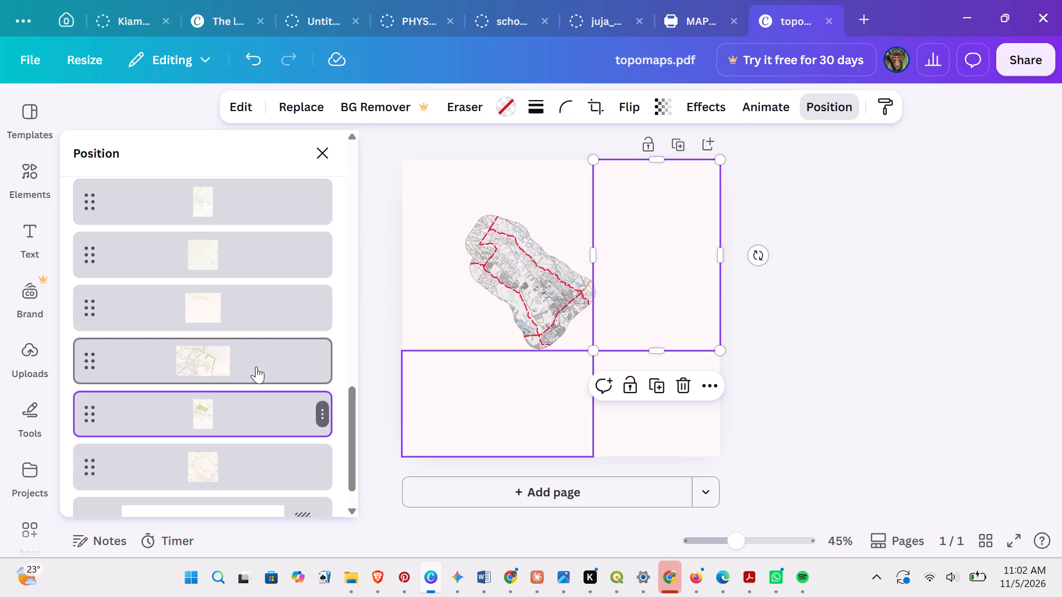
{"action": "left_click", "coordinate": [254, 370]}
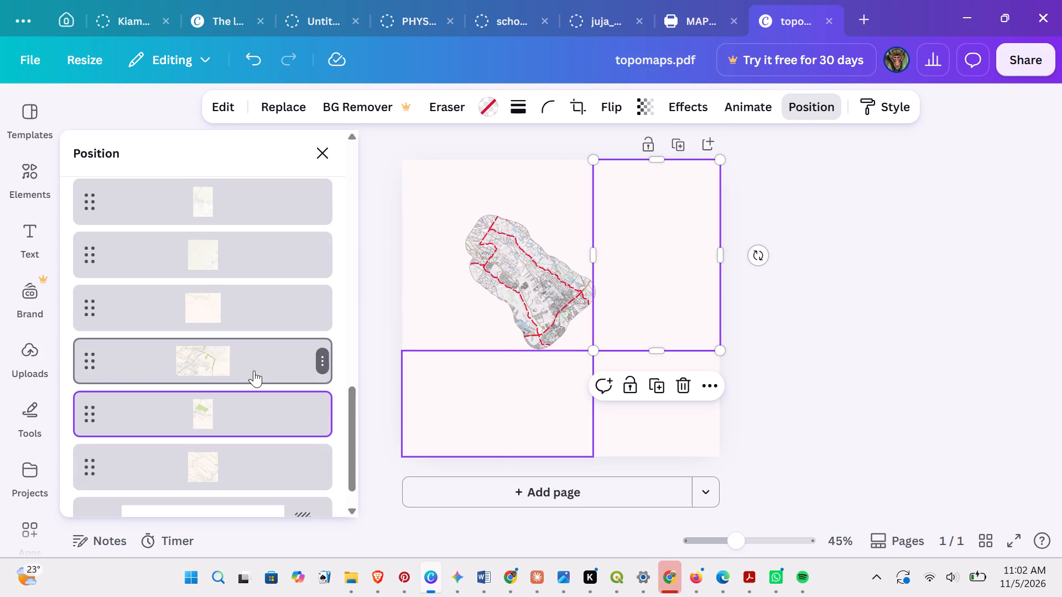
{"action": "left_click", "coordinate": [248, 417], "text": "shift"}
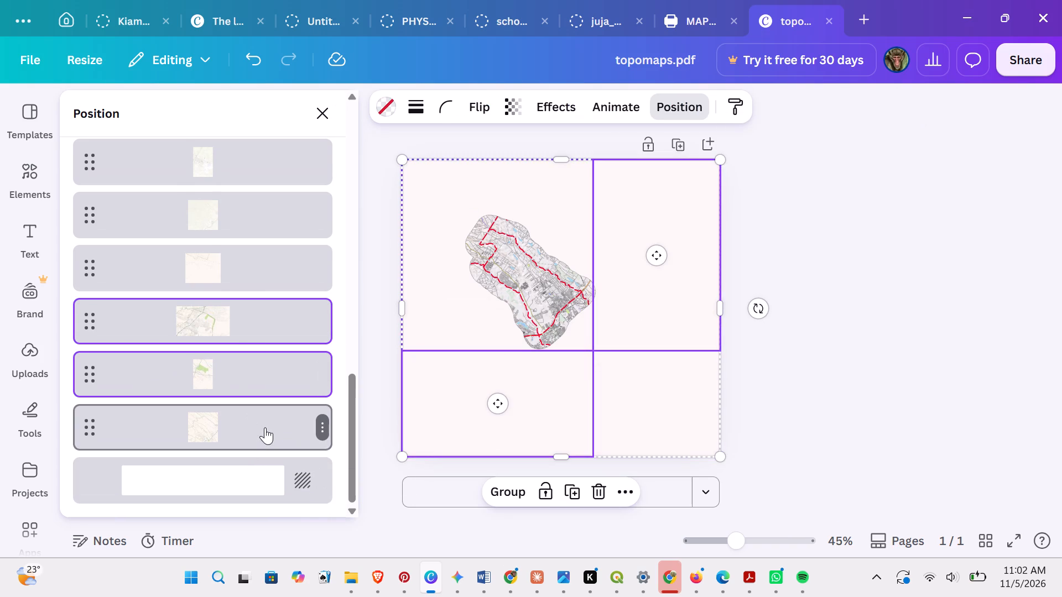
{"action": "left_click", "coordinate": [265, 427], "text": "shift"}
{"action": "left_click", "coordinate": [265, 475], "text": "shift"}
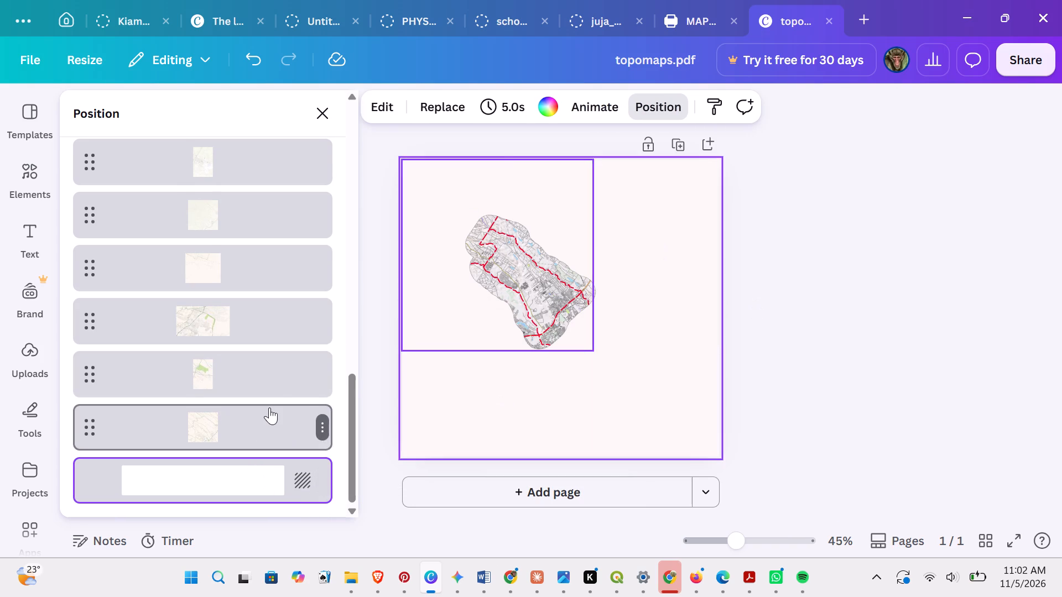
Group the three lowest map tile layers directly above the page background.
{"action": "left_click", "coordinate": [269, 407], "text": "shift"}
{"action": "left_click", "coordinate": [251, 404], "text": "shift"}
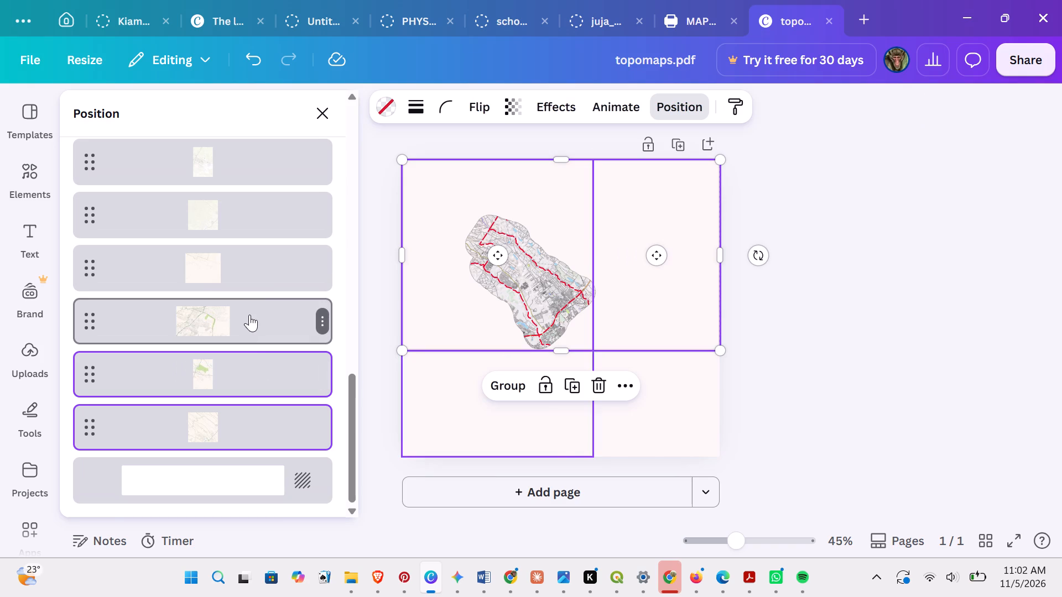
{"action": "left_click", "coordinate": [249, 315], "text": "shift"}
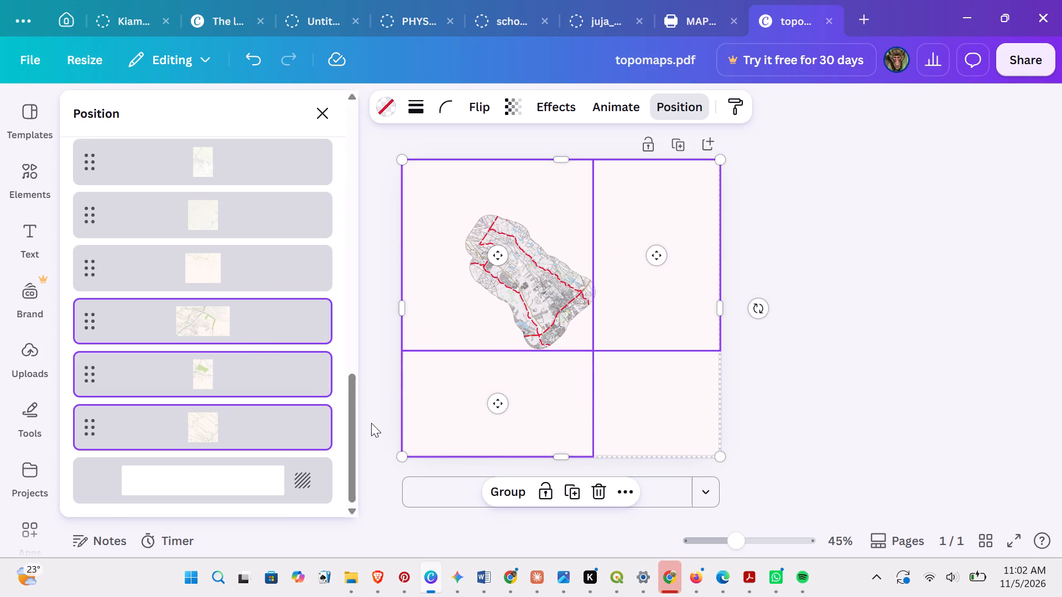
{"action": "left_click", "coordinate": [509, 494]}
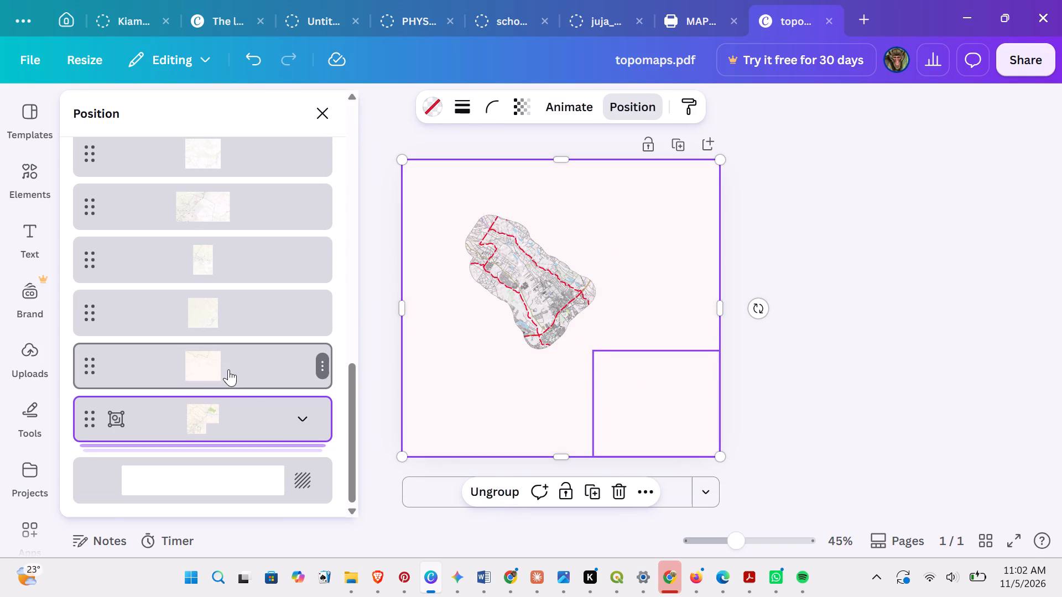
Group the five pale map tile layers directly above the existing bottom group together with that group.
{"action": "left_click", "coordinate": [228, 369], "text": "shift"}
{"action": "left_click", "coordinate": [236, 313], "text": "shift"}
{"action": "left_click", "coordinate": [247, 258], "text": "shift"}
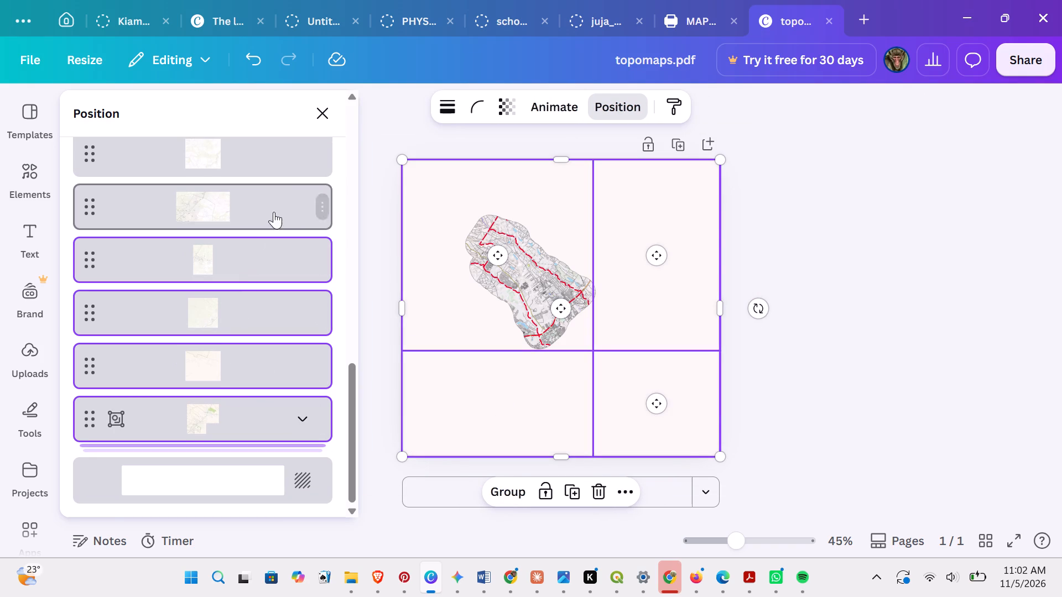
{"action": "left_click", "coordinate": [278, 208], "text": "shift"}
{"action": "left_click", "coordinate": [246, 165], "text": "shift"}
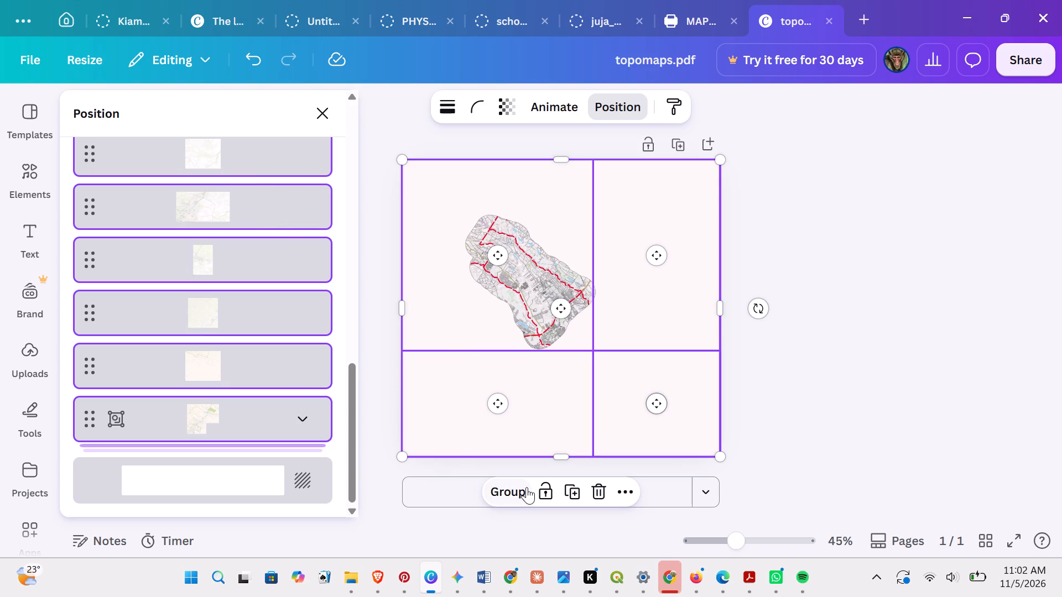
{"action": "left_click", "coordinate": [511, 485]}
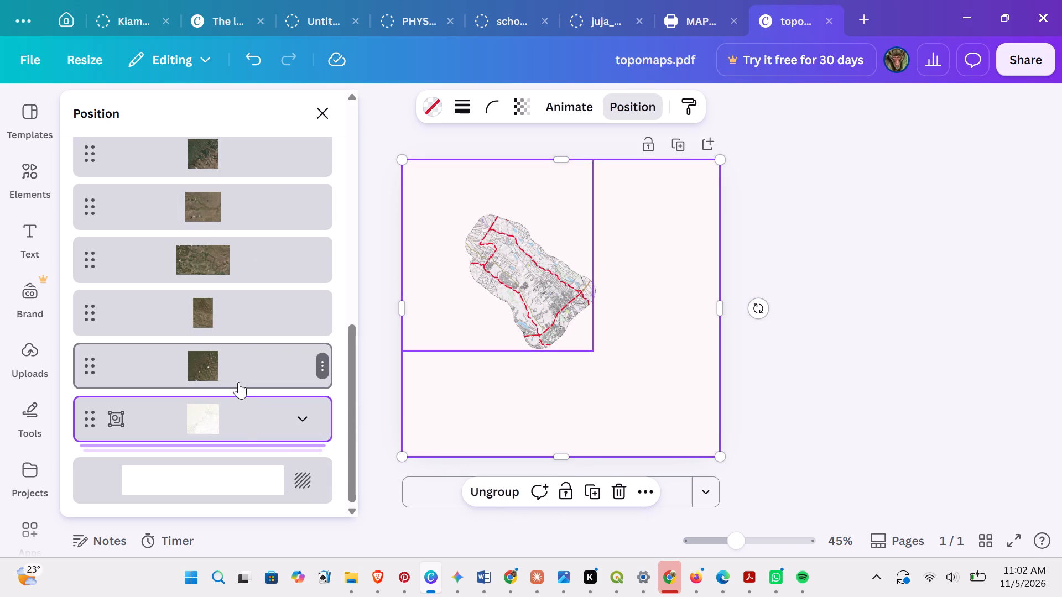
Group the five satellite tile layers directly above the bottom group together with that group.
{"action": "left_click", "coordinate": [238, 379], "text": "shift"}
{"action": "left_click", "coordinate": [237, 324], "text": "shift"}
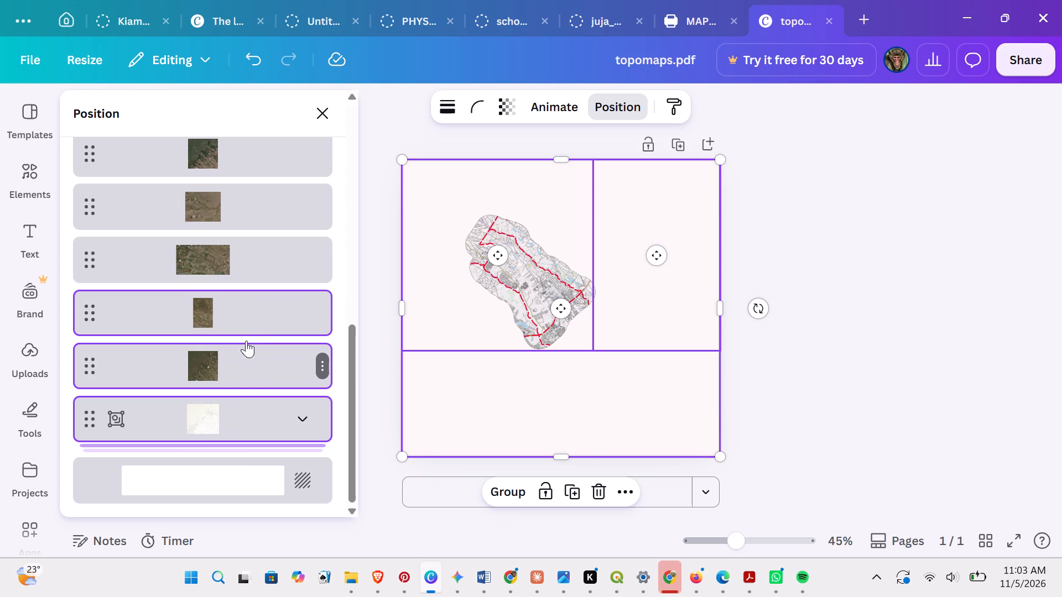
{"action": "left_click", "coordinate": [278, 256], "text": "shift"}
{"action": "left_click", "coordinate": [278, 206], "text": "shift"}
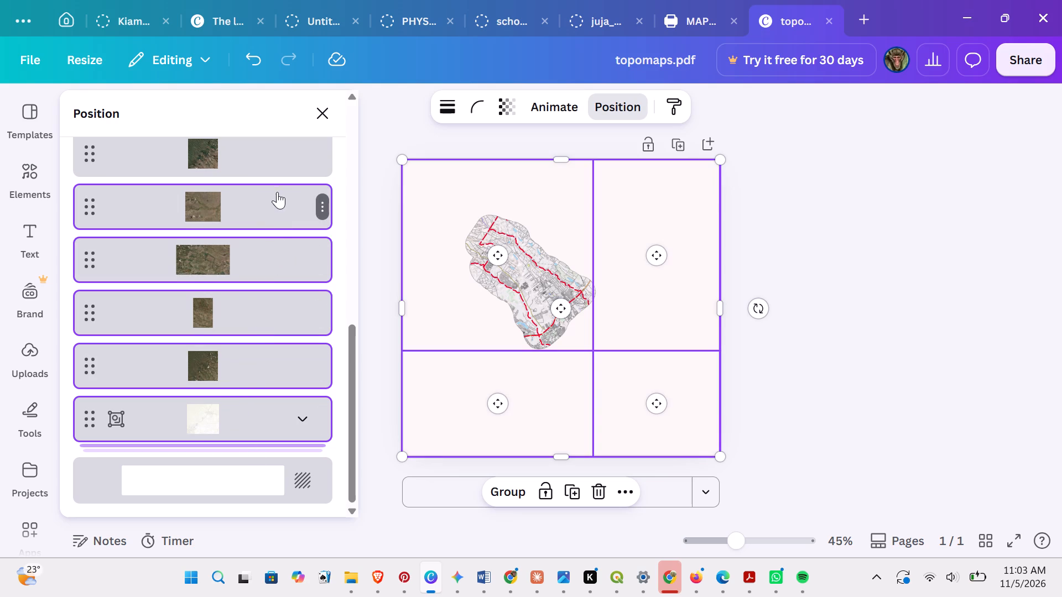
{"action": "left_click", "coordinate": [274, 163], "text": "shift"}
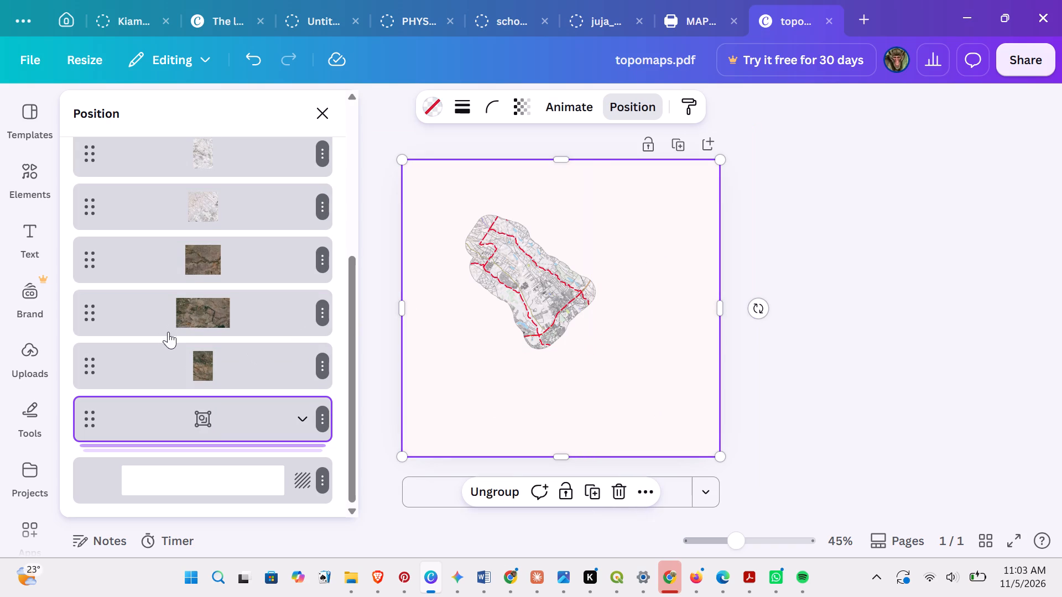
Group the three lowest satellite tiles and the two street-map tiles above them with the bottom group.
{"action": "scroll", "coordinate": [233, 307], "scroll_direction": "up", "scroll_amount": 1}
{"action": "scroll", "coordinate": [233, 307], "scroll_direction": "down", "scroll_amount": 6}
{"action": "scroll", "coordinate": [233, 307], "scroll_direction": "up", "scroll_amount": 9}
{"action": "scroll", "coordinate": [241, 301], "scroll_direction": "down", "scroll_amount": 3}
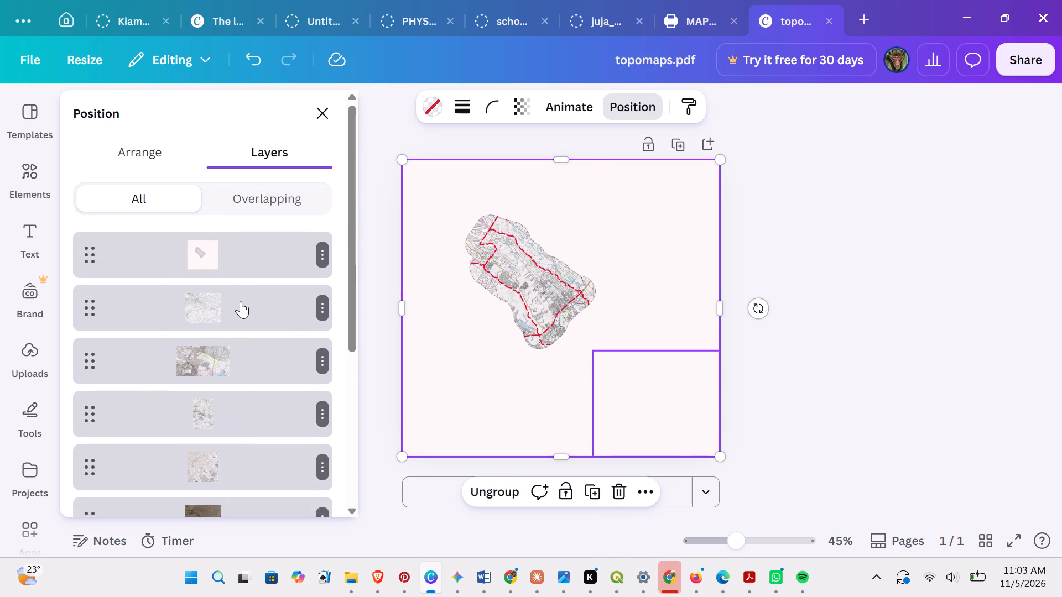
{"action": "scroll", "coordinate": [241, 301], "scroll_direction": "down", "scroll_amount": 12}
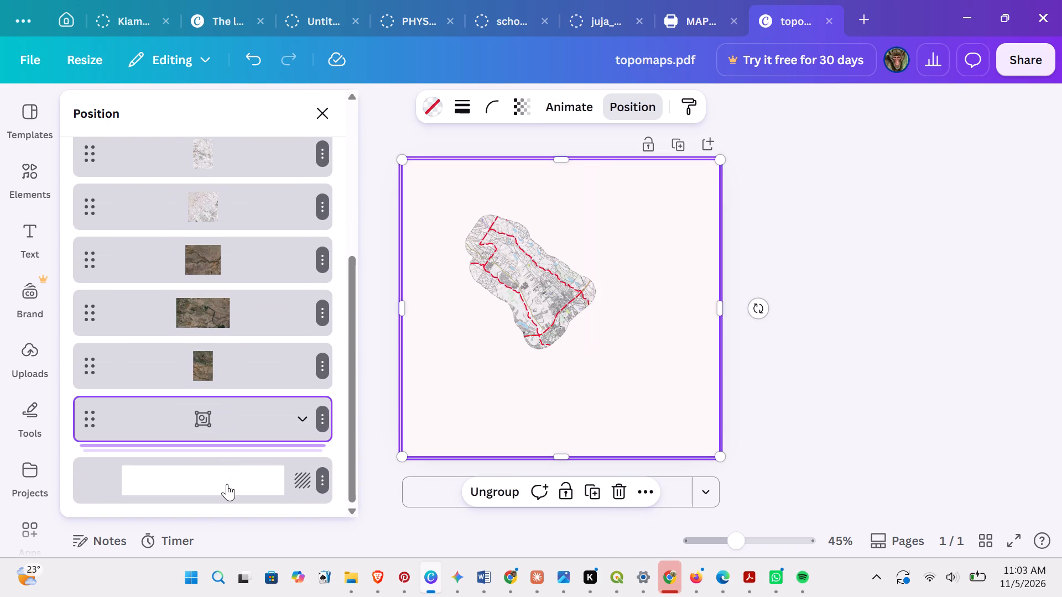
{"action": "left_click", "coordinate": [227, 484], "text": "ctrl"}
{"action": "left_click", "coordinate": [257, 365], "text": "ctrl"}
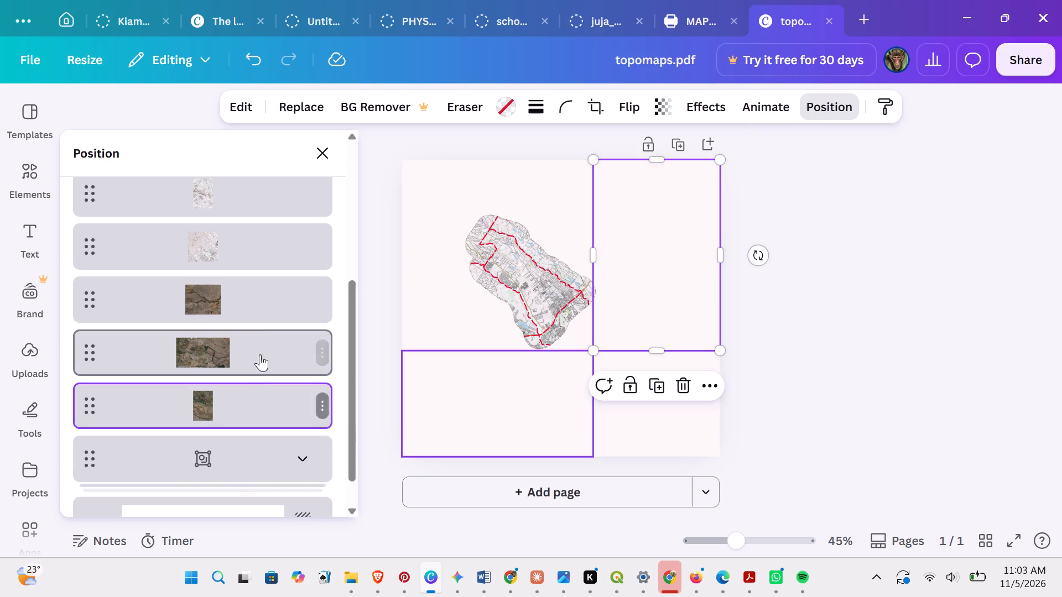
{"action": "scroll", "coordinate": [246, 380], "scroll_direction": "down", "scroll_amount": 1}
{"action": "left_click", "coordinate": [262, 297], "text": "ctrl"}
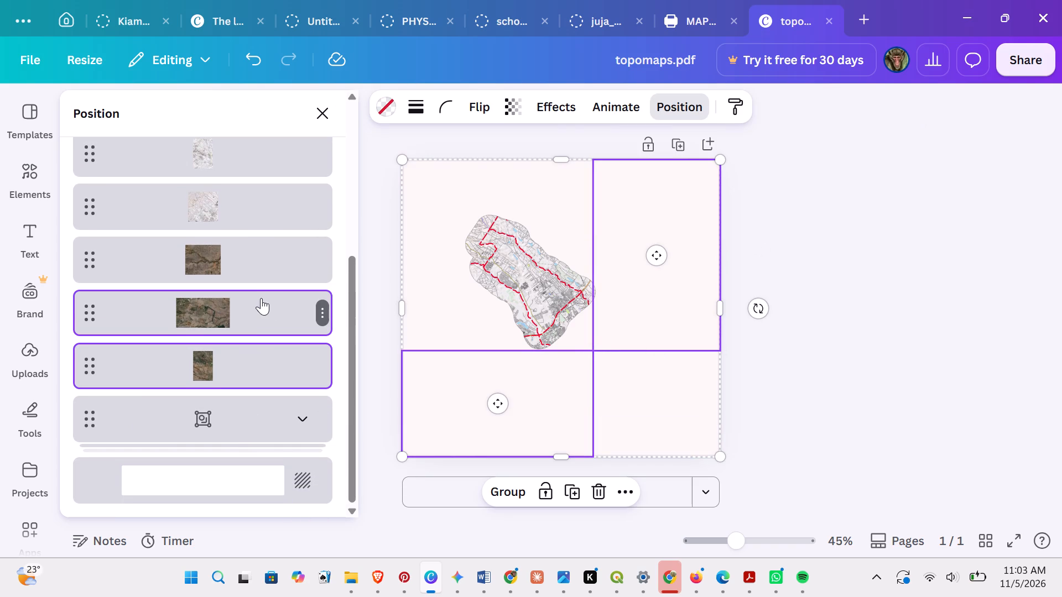
{"action": "left_click", "coordinate": [285, 253], "text": "shift"}
{"action": "left_click", "coordinate": [241, 192], "text": "shift"}
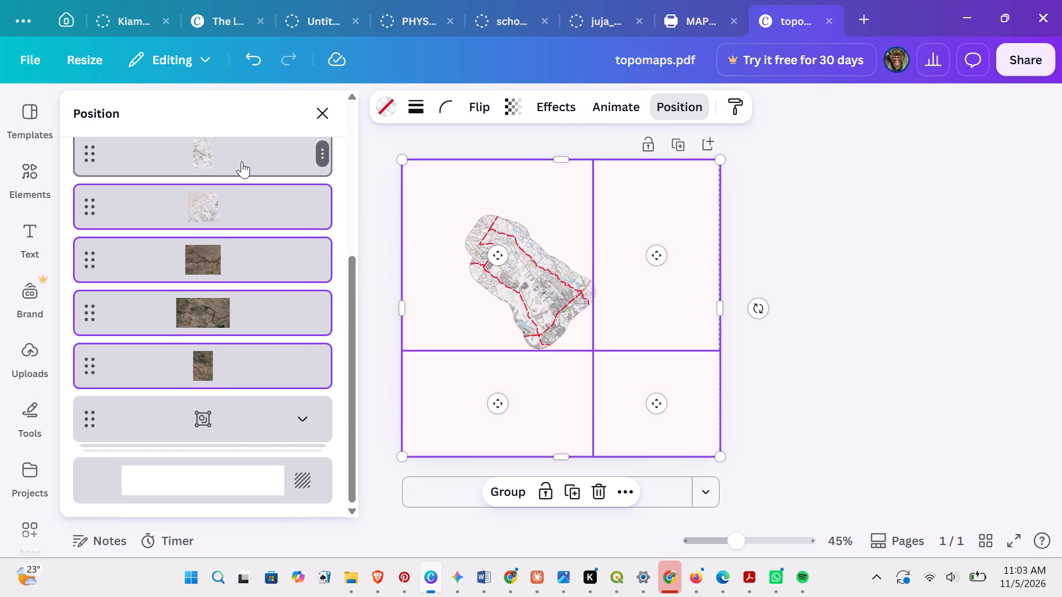
{"action": "left_click", "coordinate": [242, 161]}
{"action": "left_click", "coordinate": [269, 409], "text": "shift"}
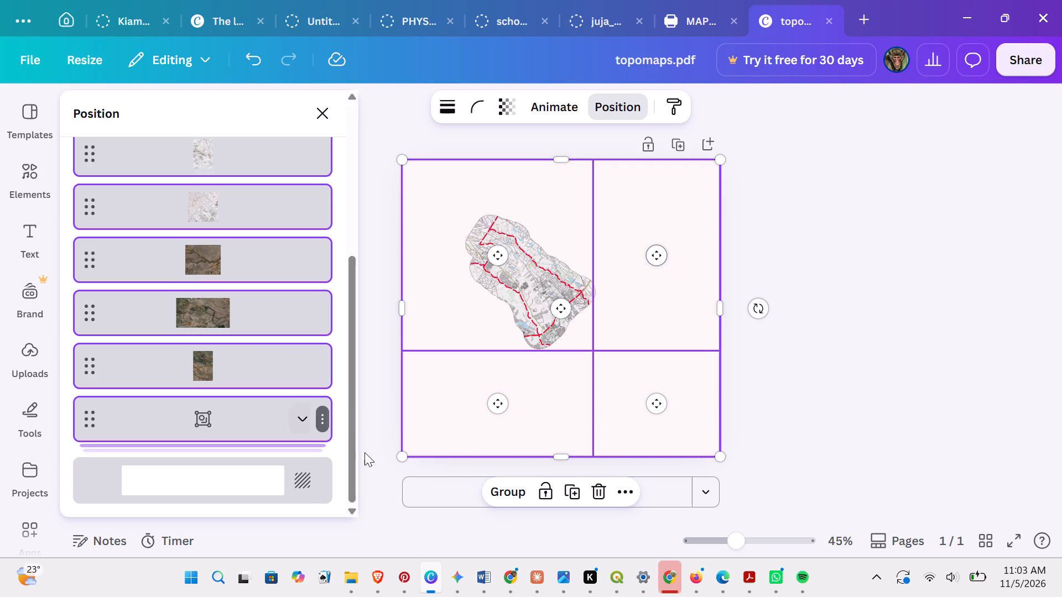
{"action": "left_click", "coordinate": [488, 488]}
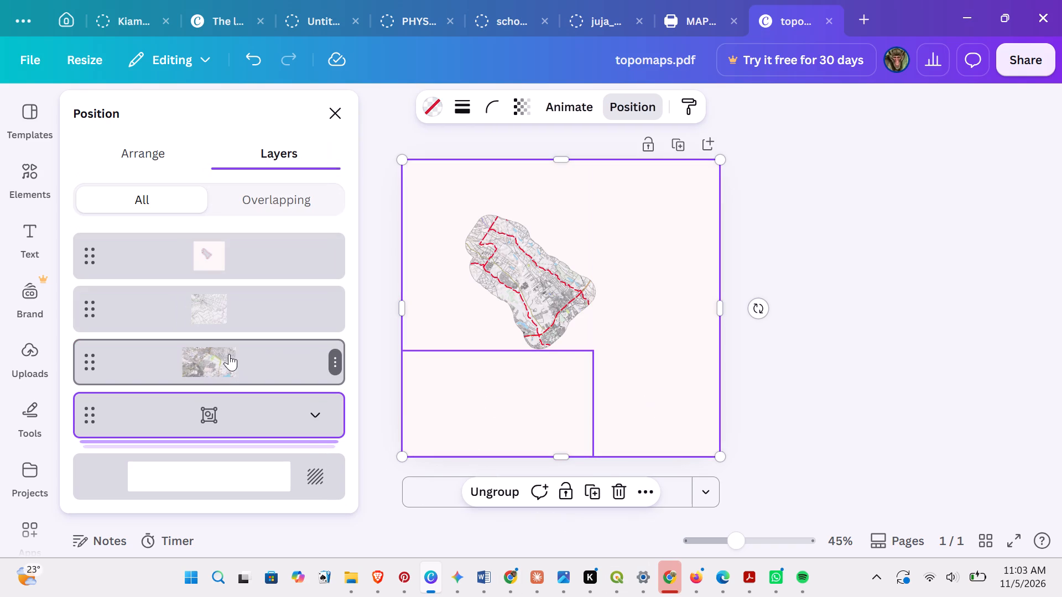
Group the ward-shaped mask and the two remaining street-map tiles with the bottom group into one single group.
{"action": "scroll", "coordinate": [229, 354], "scroll_direction": "down", "scroll_amount": 2}
{"action": "left_click", "coordinate": [231, 347], "text": "shift"}
{"action": "left_click", "coordinate": [241, 312], "text": "shift"}
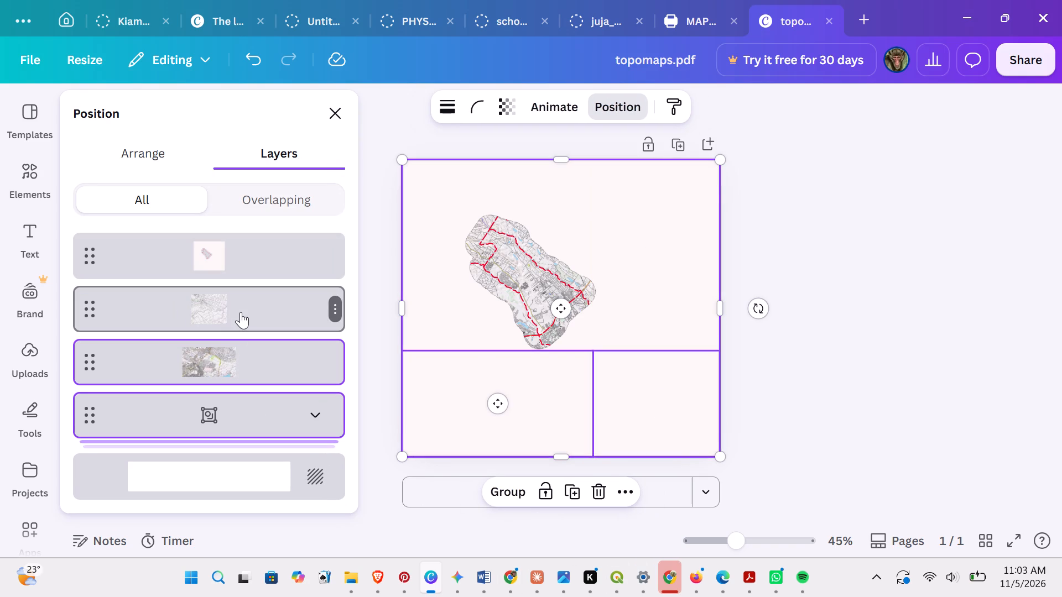
{"action": "left_click", "coordinate": [240, 273], "text": "shift"}
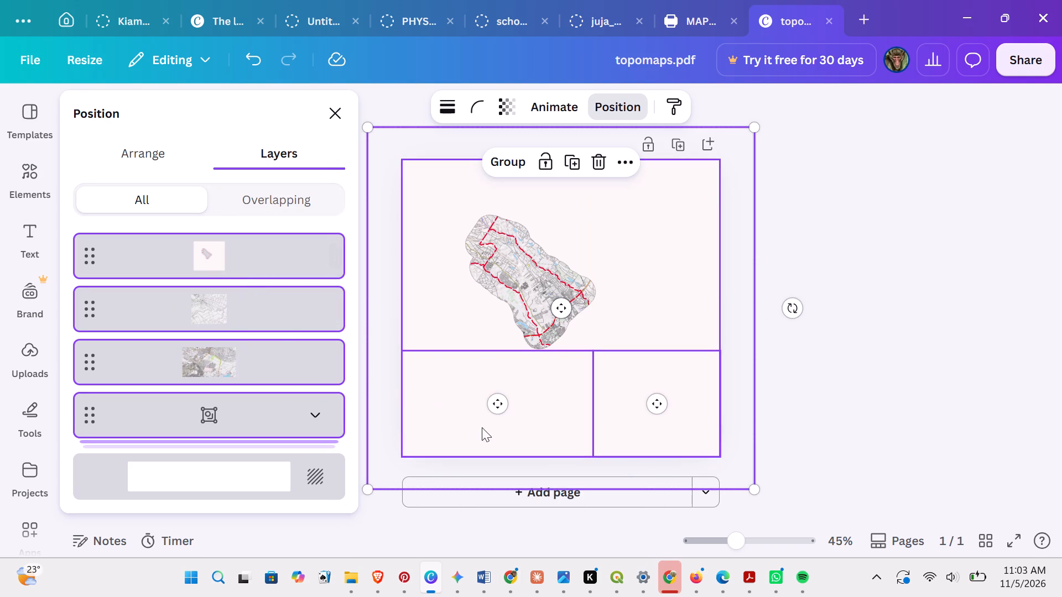
{"action": "left_click", "coordinate": [498, 163]}
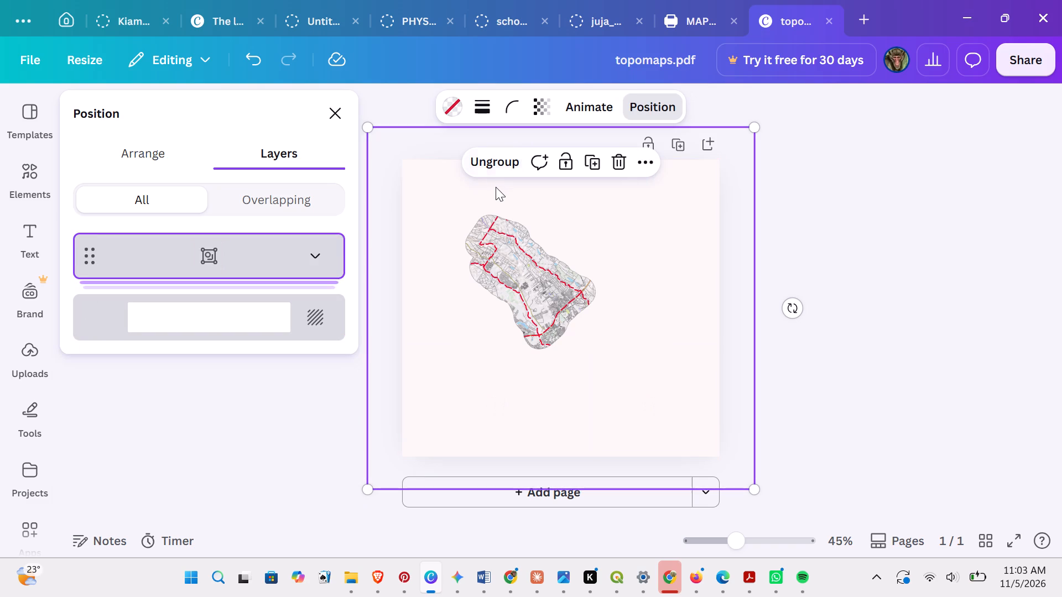
Shift the whole grouped topographic map slightly down and right on the page, then close the layer list.
{"action": "left_click_drag", "start_coordinate": [551, 365], "coordinate": [606, 425]}
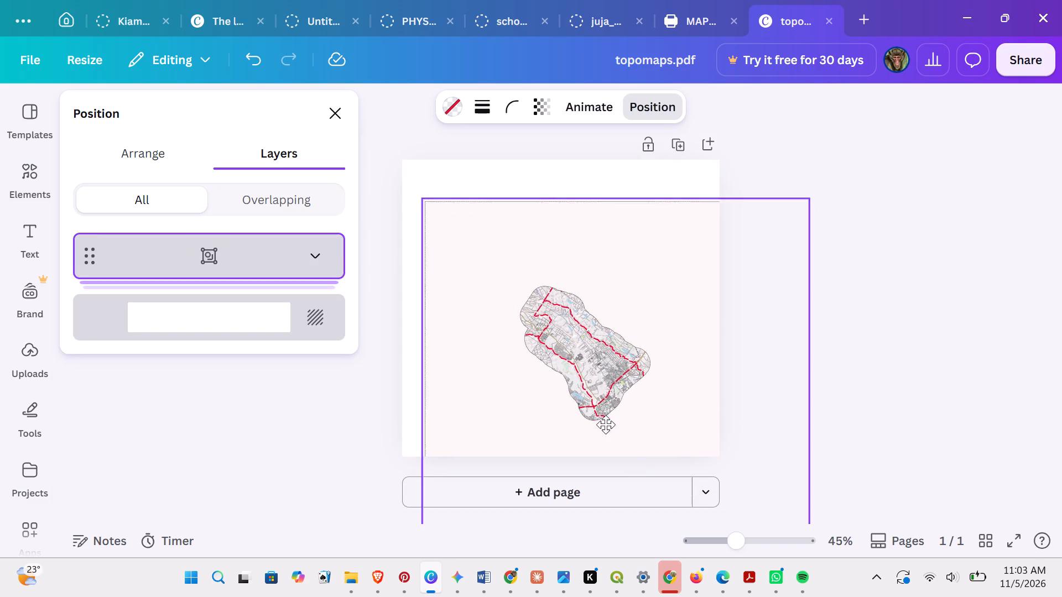
{"action": "left_click_drag", "start_coordinate": [606, 425], "coordinate": [573, 389]}
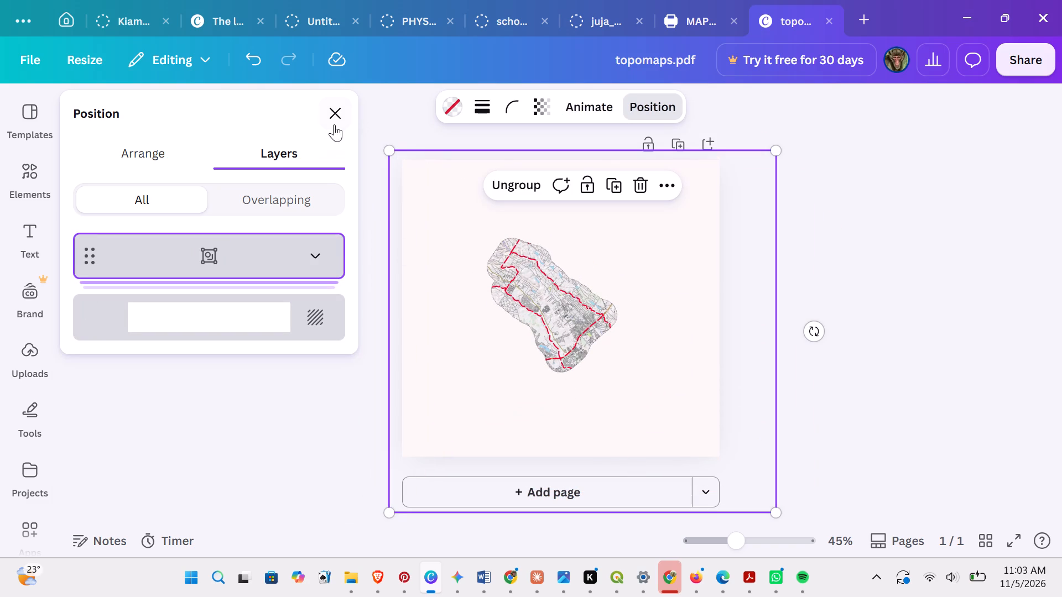
{"action": "left_click", "coordinate": [330, 113]}
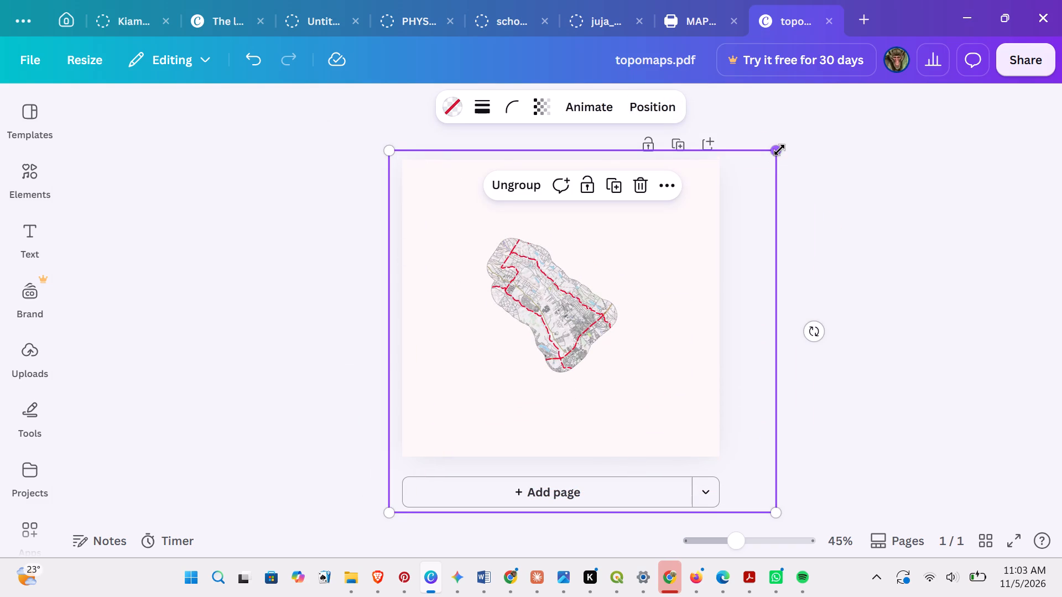
Copy the grouped topographic map onto page 6, Soils, Geology, Road Connectivity, of the county land use/cover design.
{"action": "key", "text": "ctrl+c"}
{"action": "left_click", "coordinate": [586, 12]}
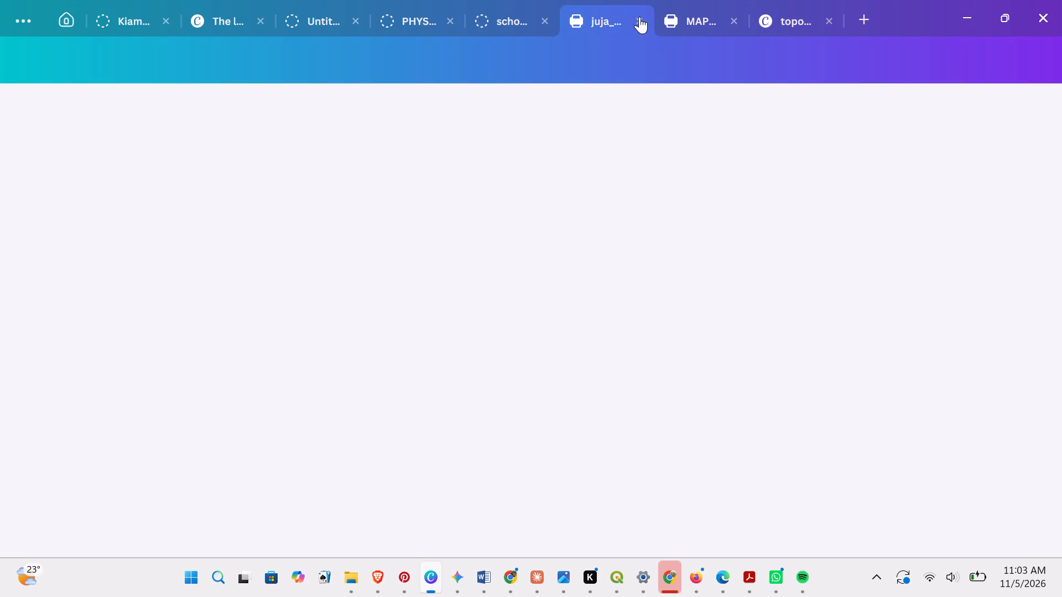
{"action": "left_click", "coordinate": [664, 17]}
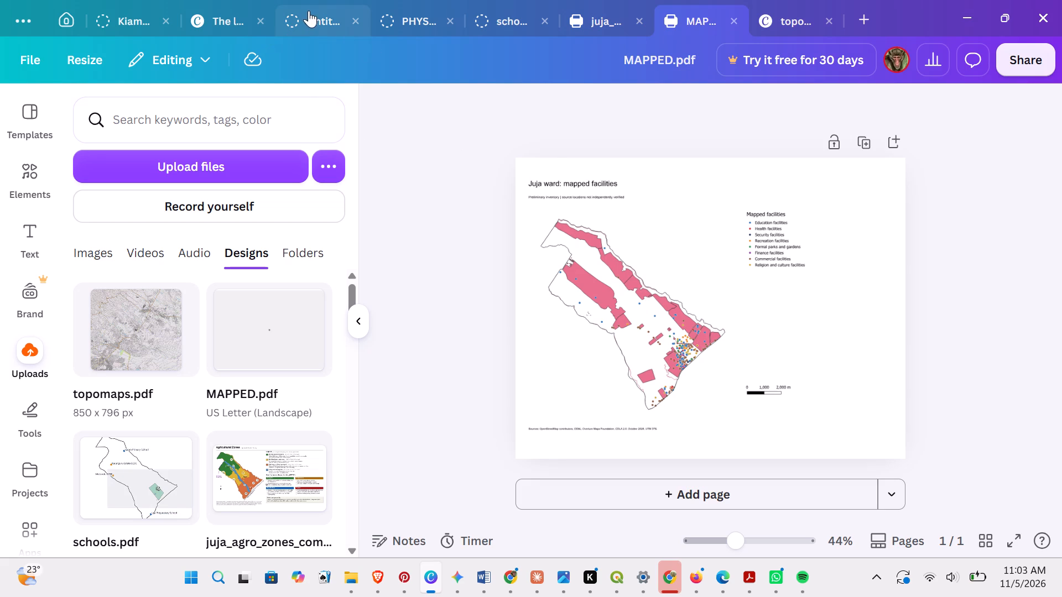
{"action": "left_click", "coordinate": [214, 19]}
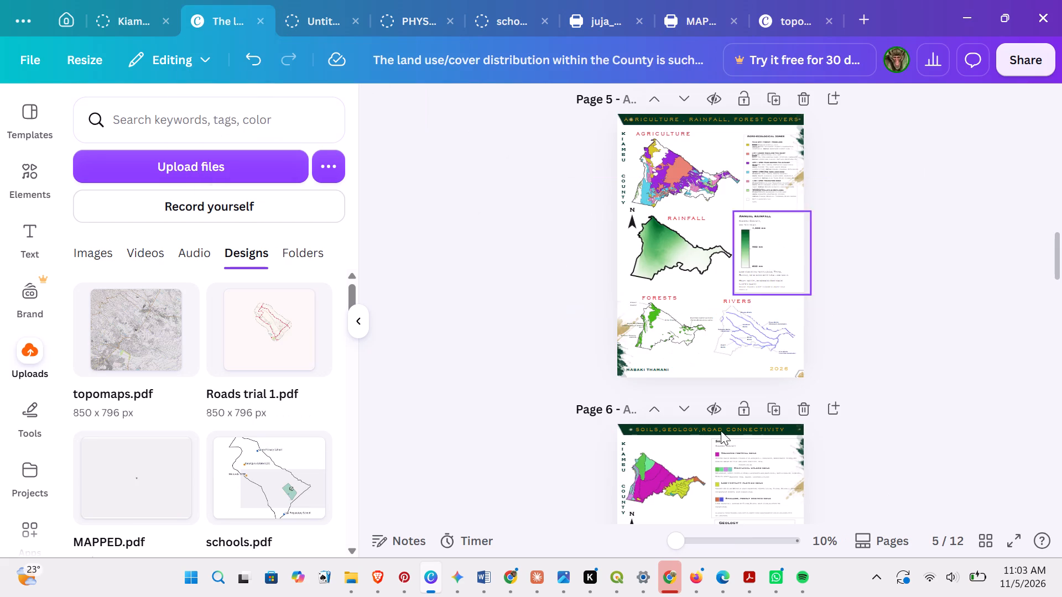
{"action": "scroll", "coordinate": [721, 377], "scroll_direction": "down", "scroll_amount": 12}
{"action": "scroll", "coordinate": [720, 365], "scroll_direction": "up", "scroll_amount": 4}
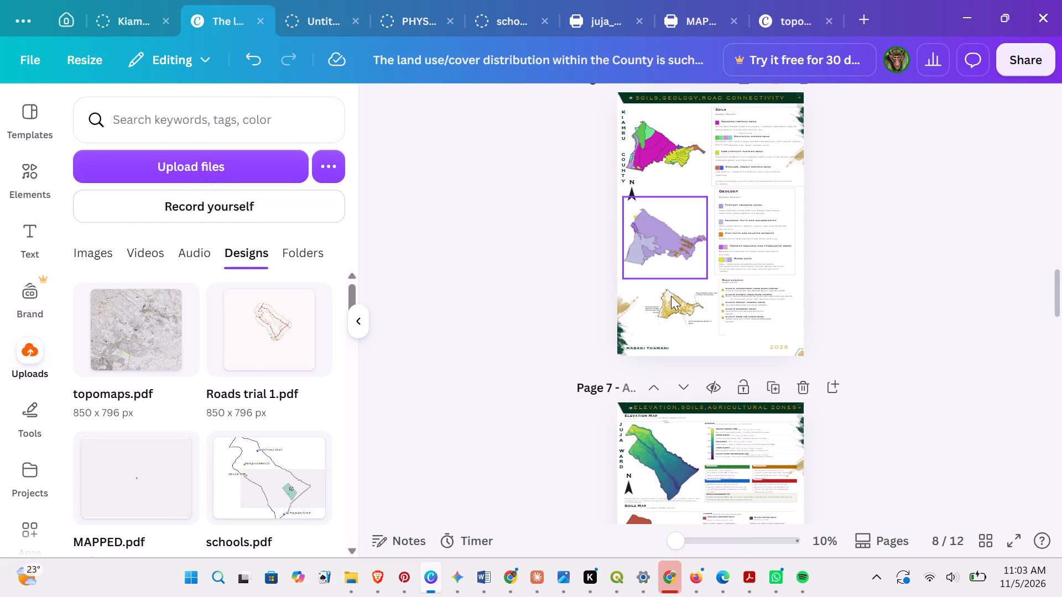
{"action": "left_click", "coordinate": [662, 155]}
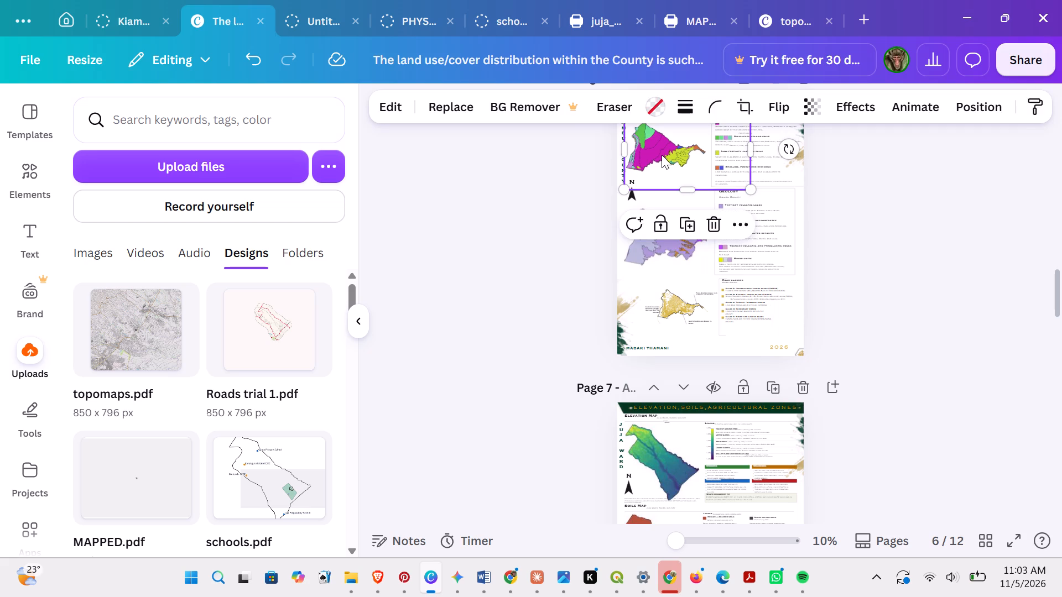
{"action": "scroll", "coordinate": [673, 163], "scroll_direction": "up", "scroll_amount": 1}
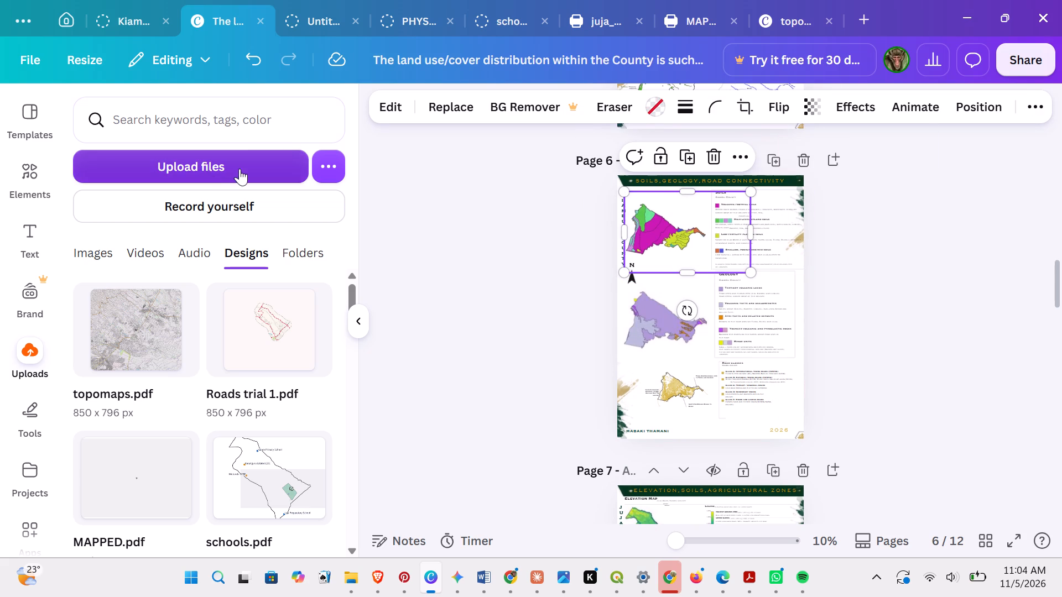
{"action": "key", "text": "ctrl+v"}
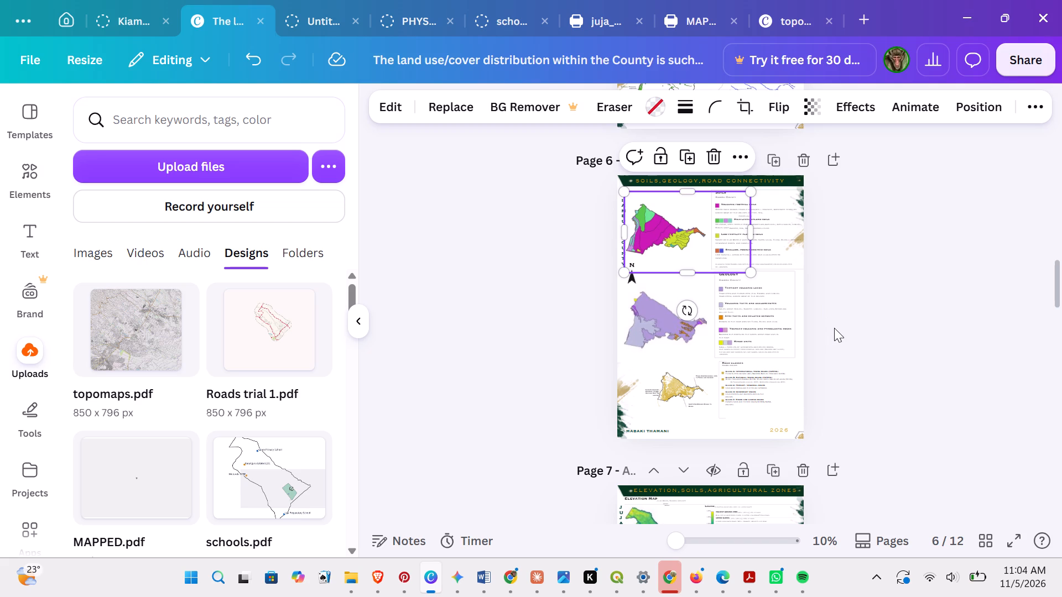
{"action": "left_click", "coordinate": [752, 426]}
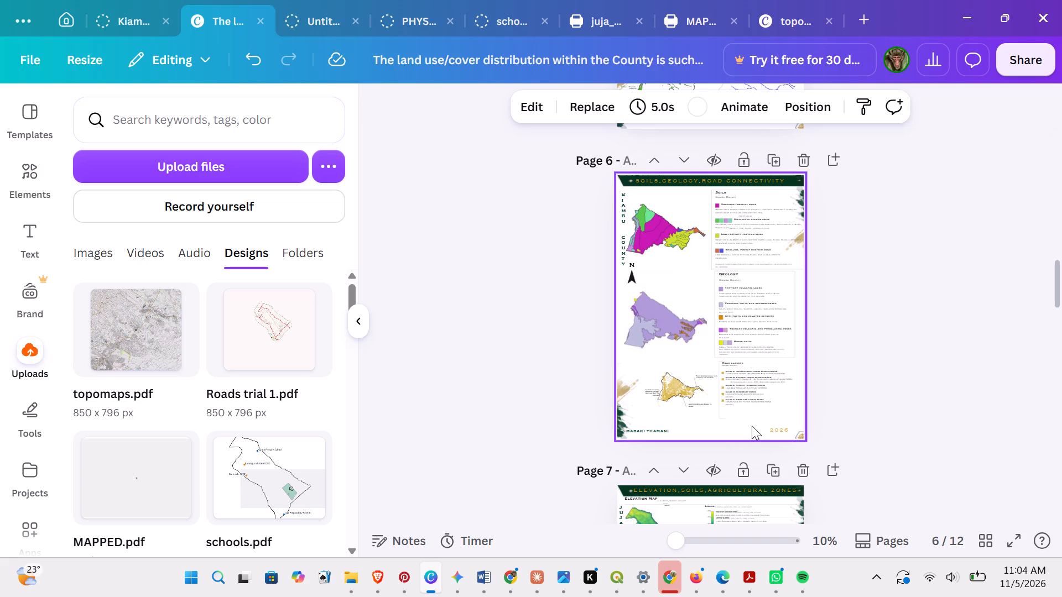
{"action": "key", "text": "ctrl+v"}
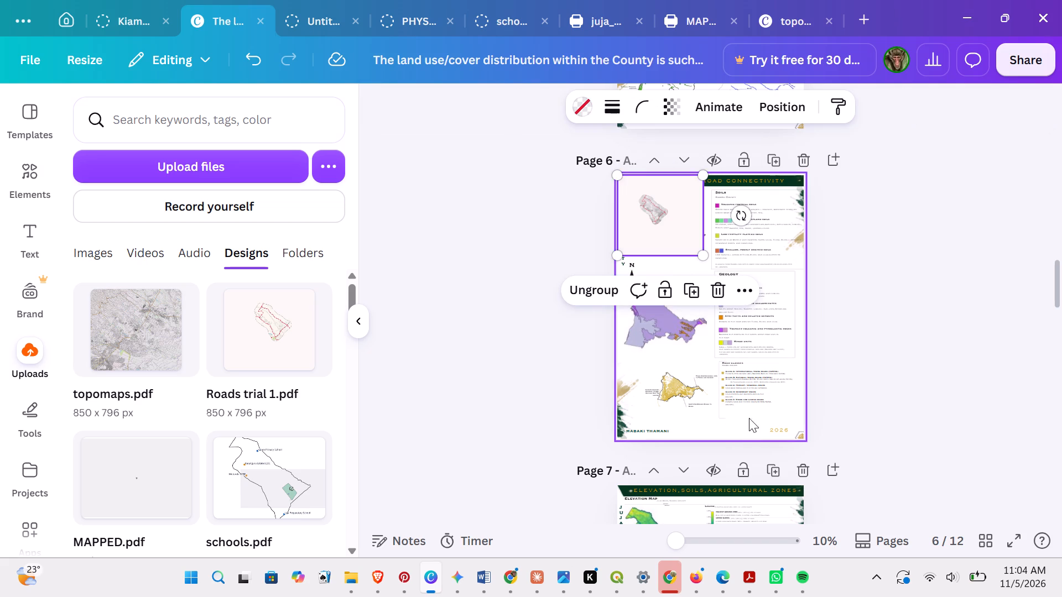
Move the pasted topographic map on page 6 down over the area between the soils and geology maps.
{"action": "left_click_drag", "start_coordinate": [667, 219], "coordinate": [680, 260]}
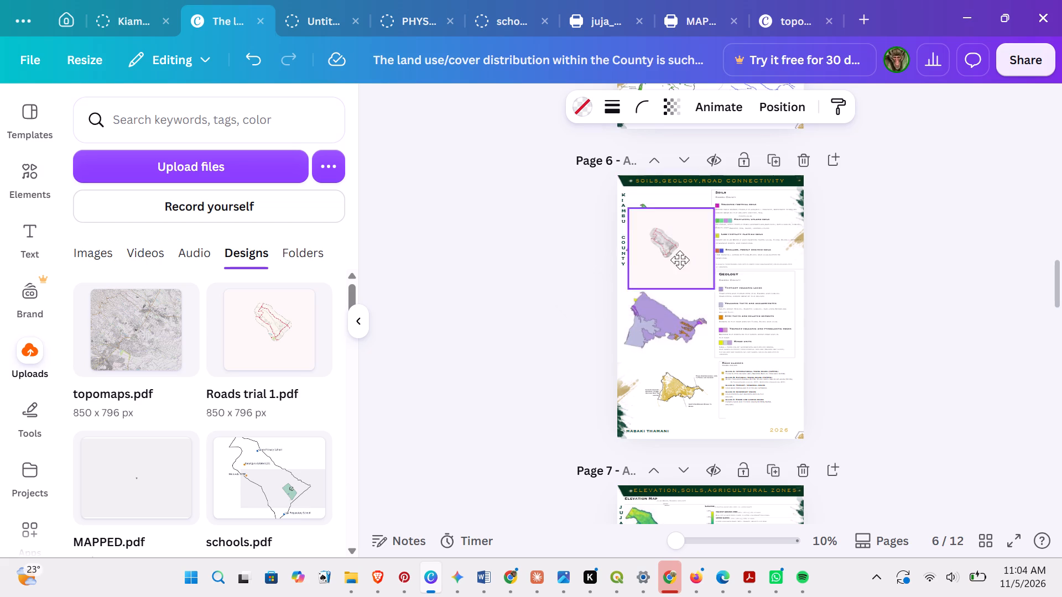
{"action": "left_click_drag", "start_coordinate": [680, 260], "coordinate": [688, 274]}
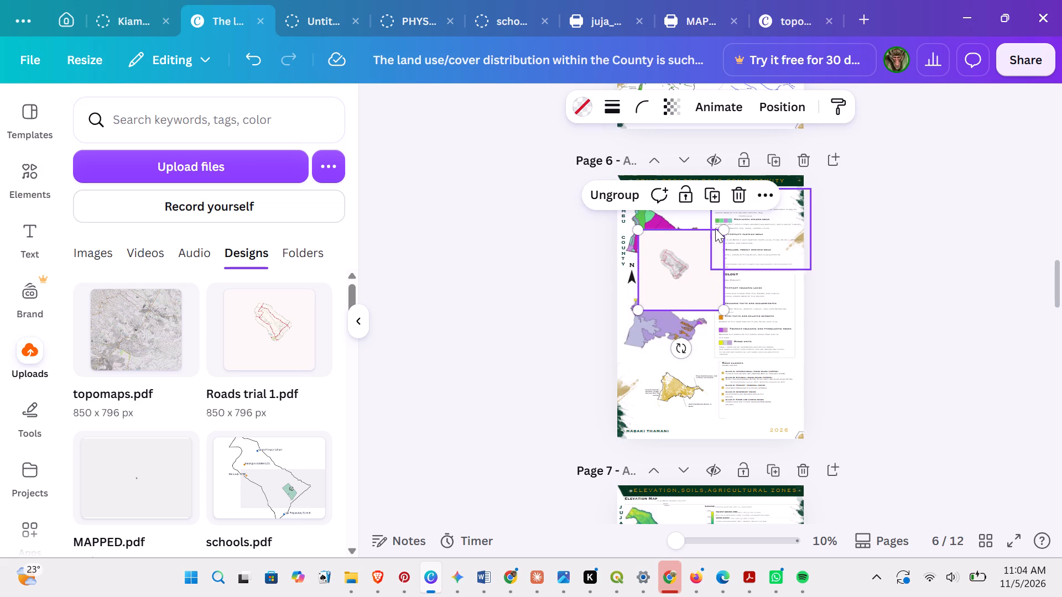
{"action": "left_click_drag", "start_coordinate": [659, 212], "coordinate": [662, 264]}
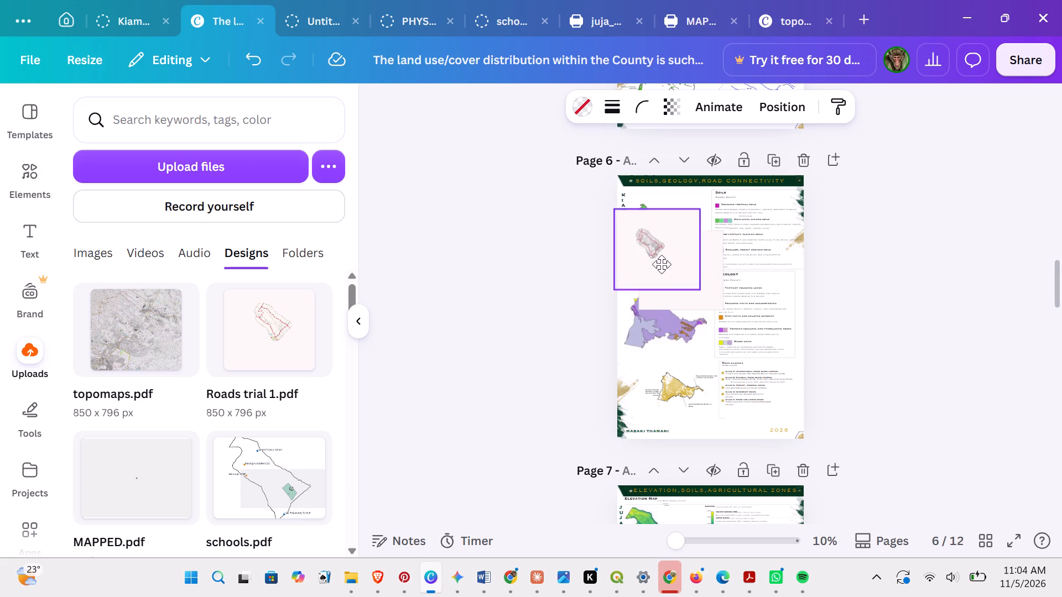
{"action": "left_click_drag", "start_coordinate": [662, 264], "coordinate": [665, 269]}
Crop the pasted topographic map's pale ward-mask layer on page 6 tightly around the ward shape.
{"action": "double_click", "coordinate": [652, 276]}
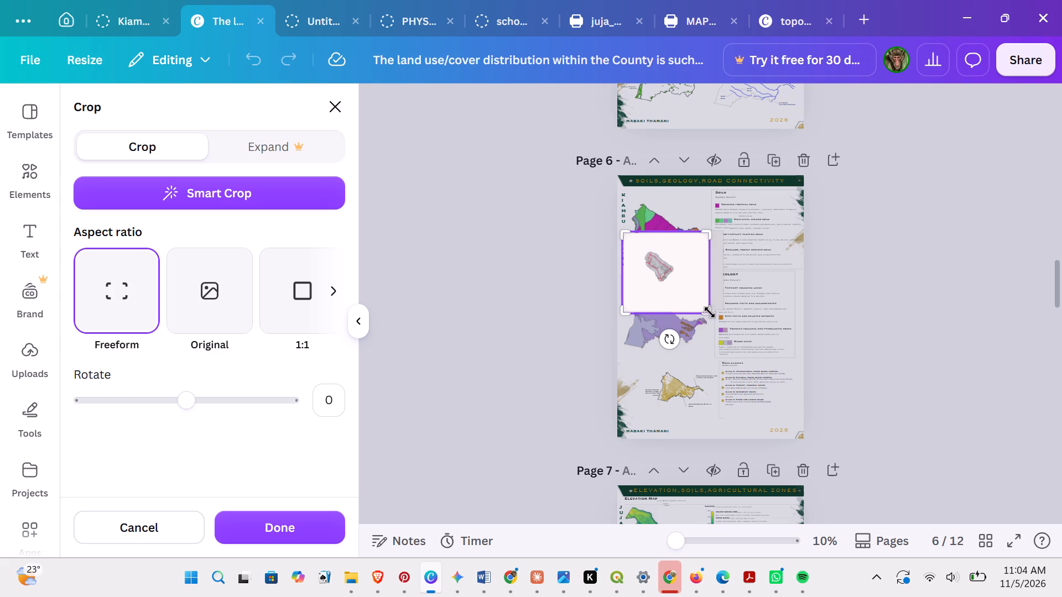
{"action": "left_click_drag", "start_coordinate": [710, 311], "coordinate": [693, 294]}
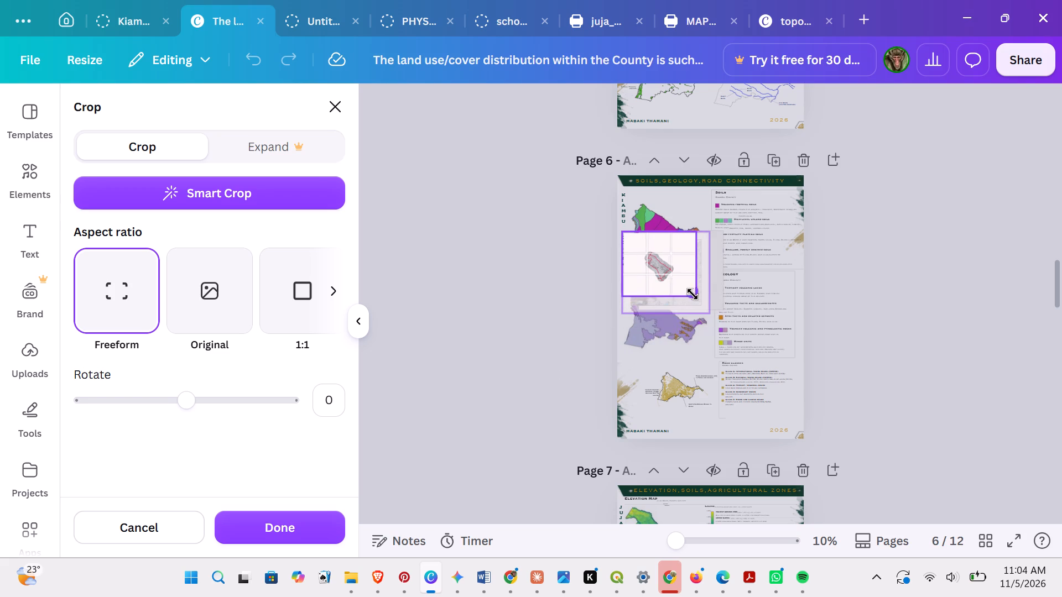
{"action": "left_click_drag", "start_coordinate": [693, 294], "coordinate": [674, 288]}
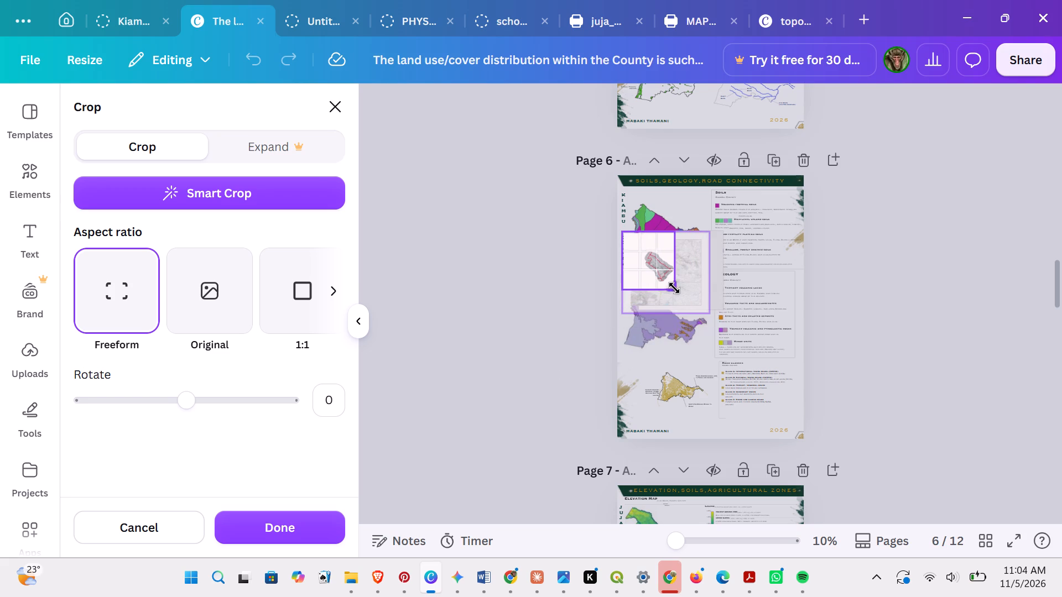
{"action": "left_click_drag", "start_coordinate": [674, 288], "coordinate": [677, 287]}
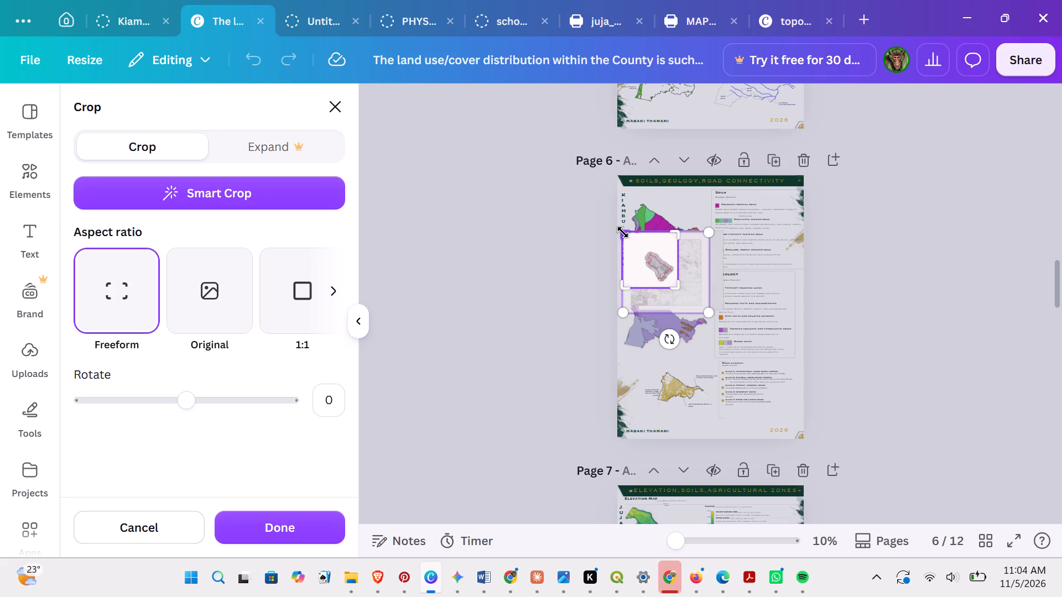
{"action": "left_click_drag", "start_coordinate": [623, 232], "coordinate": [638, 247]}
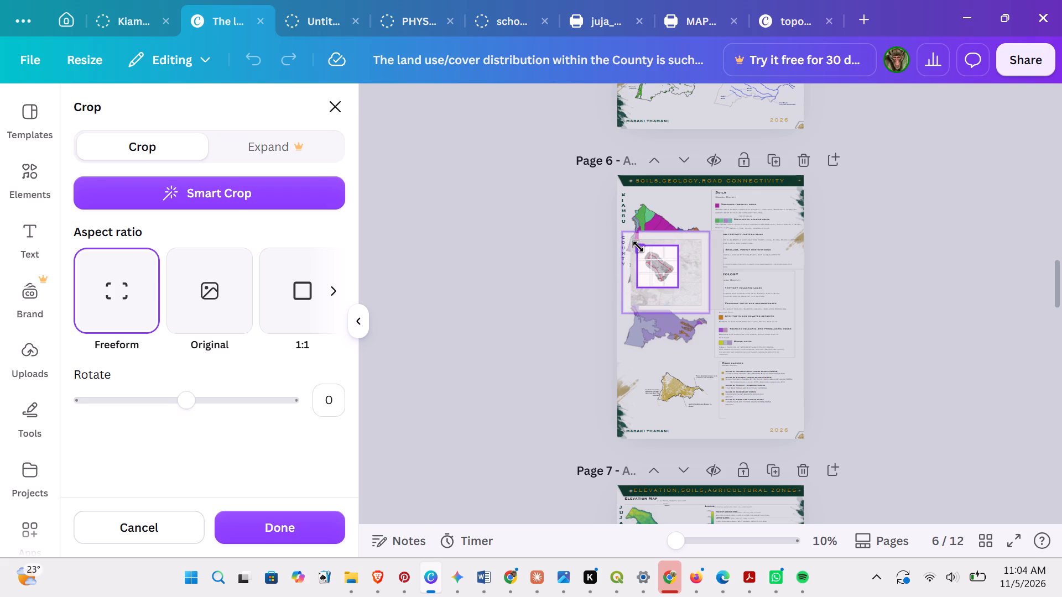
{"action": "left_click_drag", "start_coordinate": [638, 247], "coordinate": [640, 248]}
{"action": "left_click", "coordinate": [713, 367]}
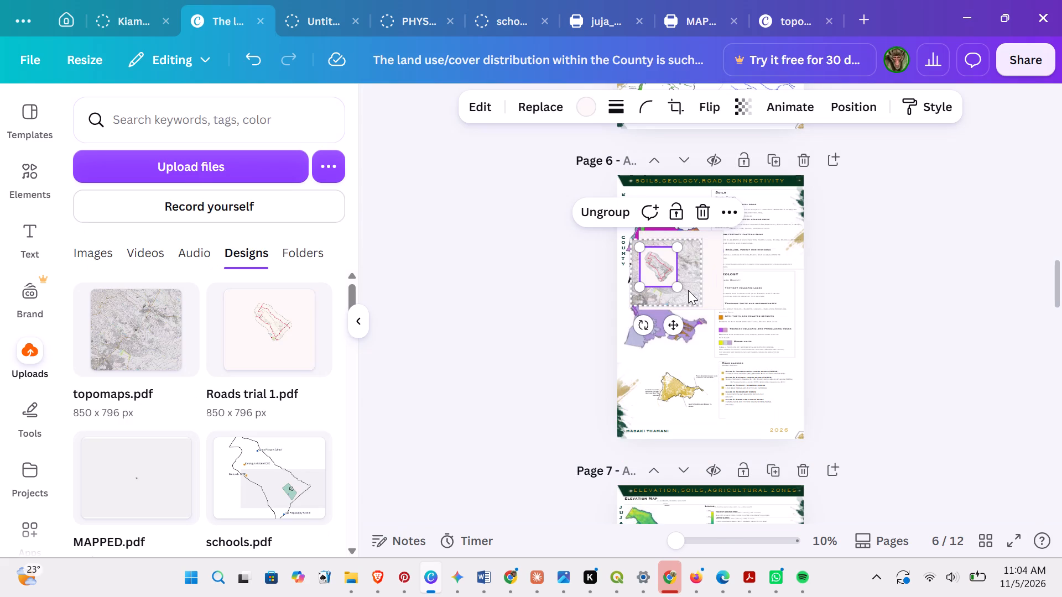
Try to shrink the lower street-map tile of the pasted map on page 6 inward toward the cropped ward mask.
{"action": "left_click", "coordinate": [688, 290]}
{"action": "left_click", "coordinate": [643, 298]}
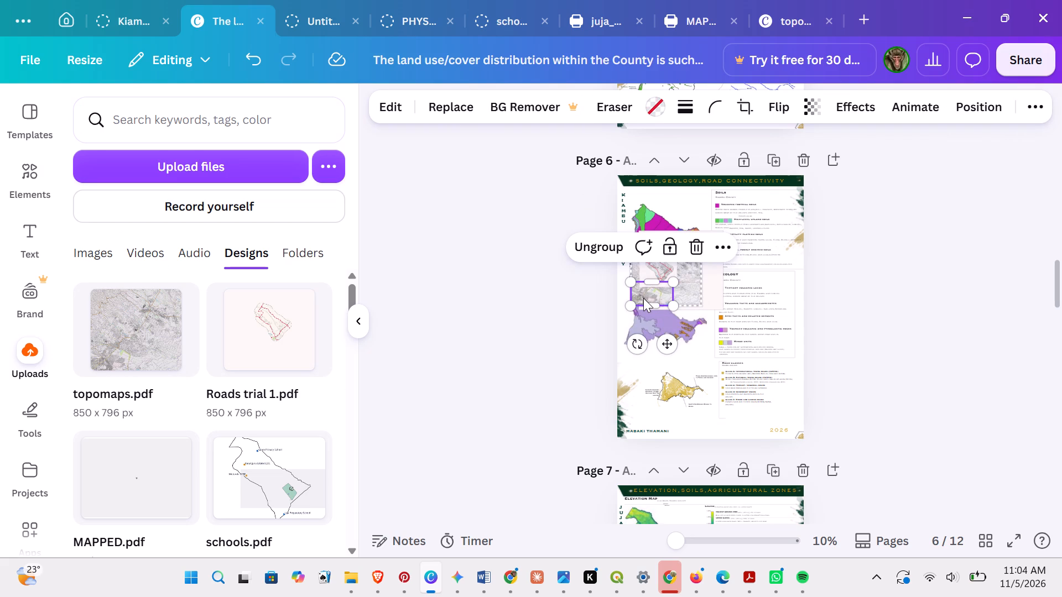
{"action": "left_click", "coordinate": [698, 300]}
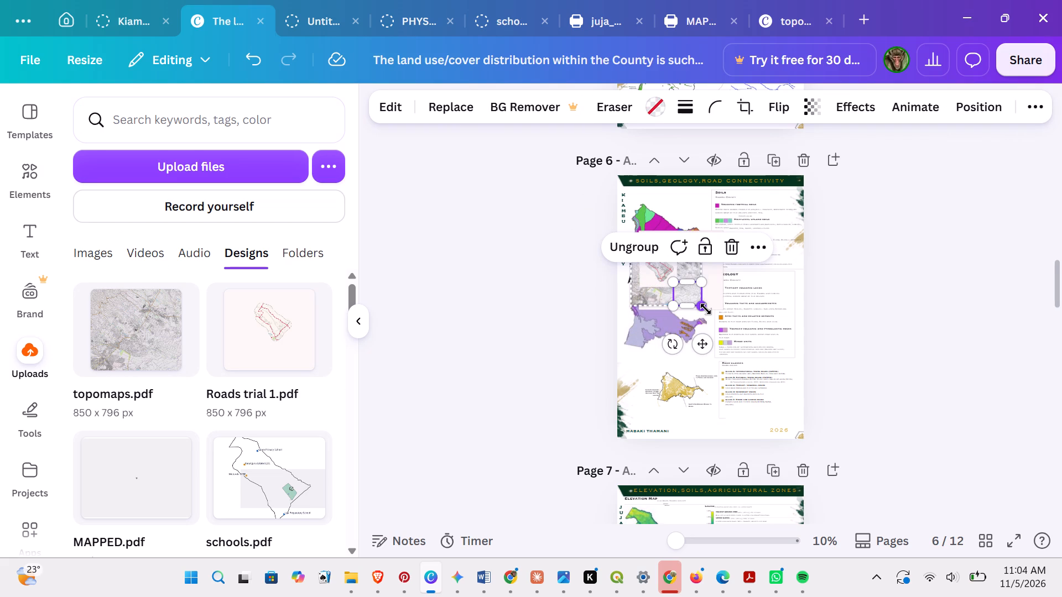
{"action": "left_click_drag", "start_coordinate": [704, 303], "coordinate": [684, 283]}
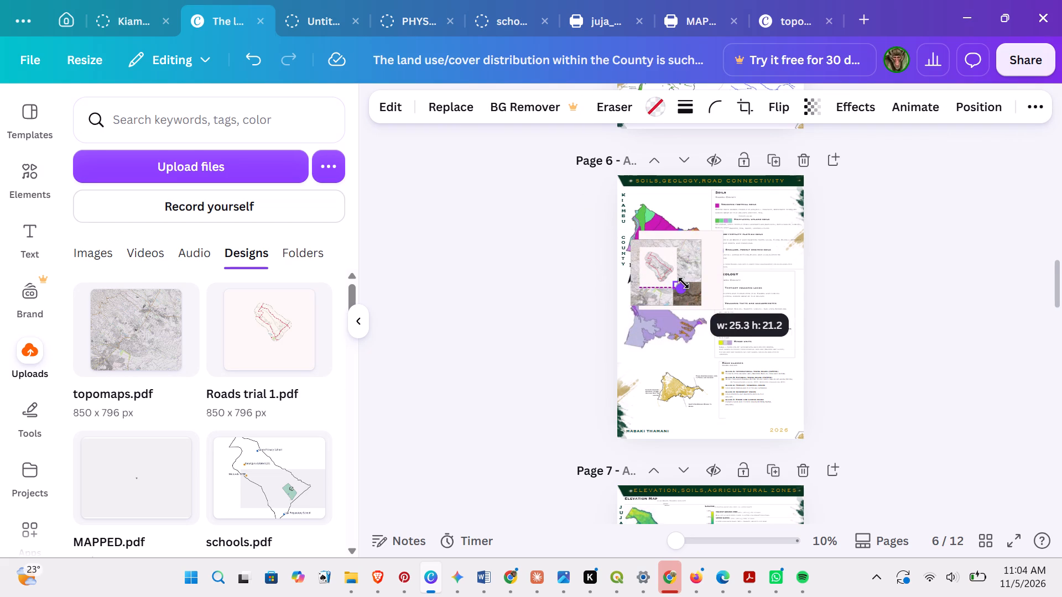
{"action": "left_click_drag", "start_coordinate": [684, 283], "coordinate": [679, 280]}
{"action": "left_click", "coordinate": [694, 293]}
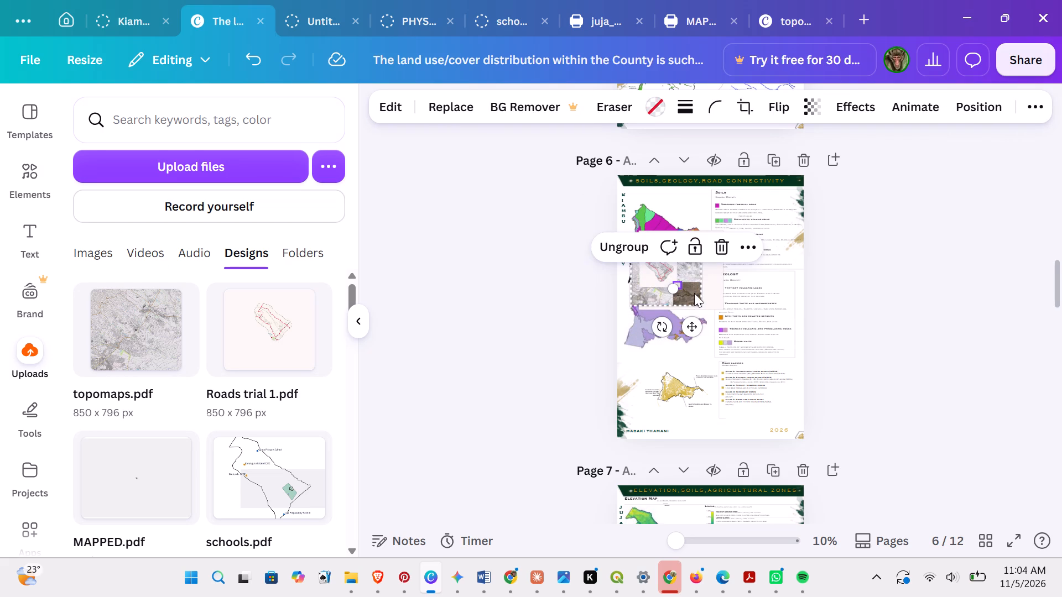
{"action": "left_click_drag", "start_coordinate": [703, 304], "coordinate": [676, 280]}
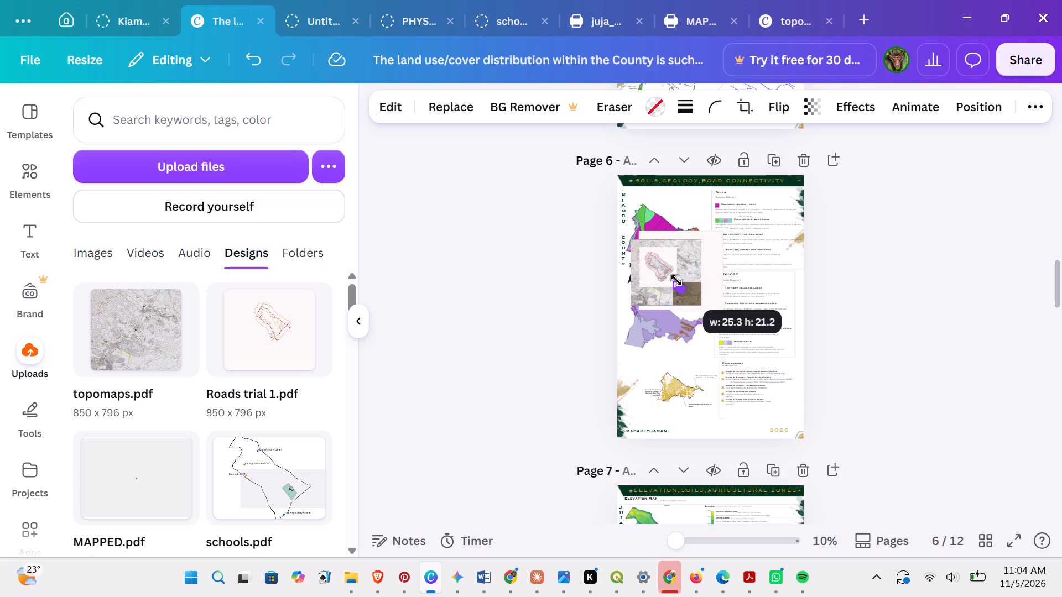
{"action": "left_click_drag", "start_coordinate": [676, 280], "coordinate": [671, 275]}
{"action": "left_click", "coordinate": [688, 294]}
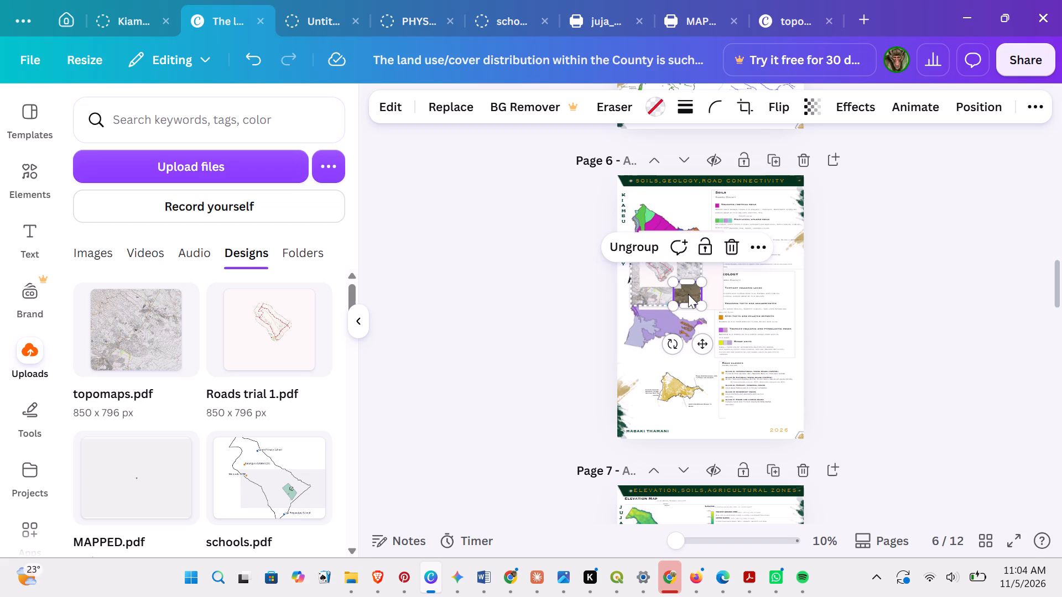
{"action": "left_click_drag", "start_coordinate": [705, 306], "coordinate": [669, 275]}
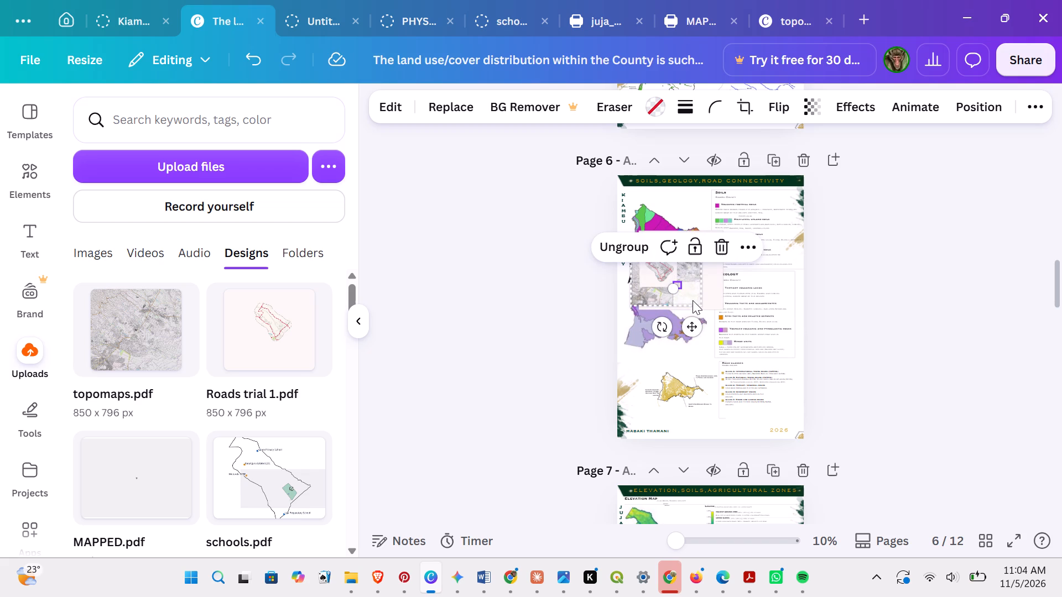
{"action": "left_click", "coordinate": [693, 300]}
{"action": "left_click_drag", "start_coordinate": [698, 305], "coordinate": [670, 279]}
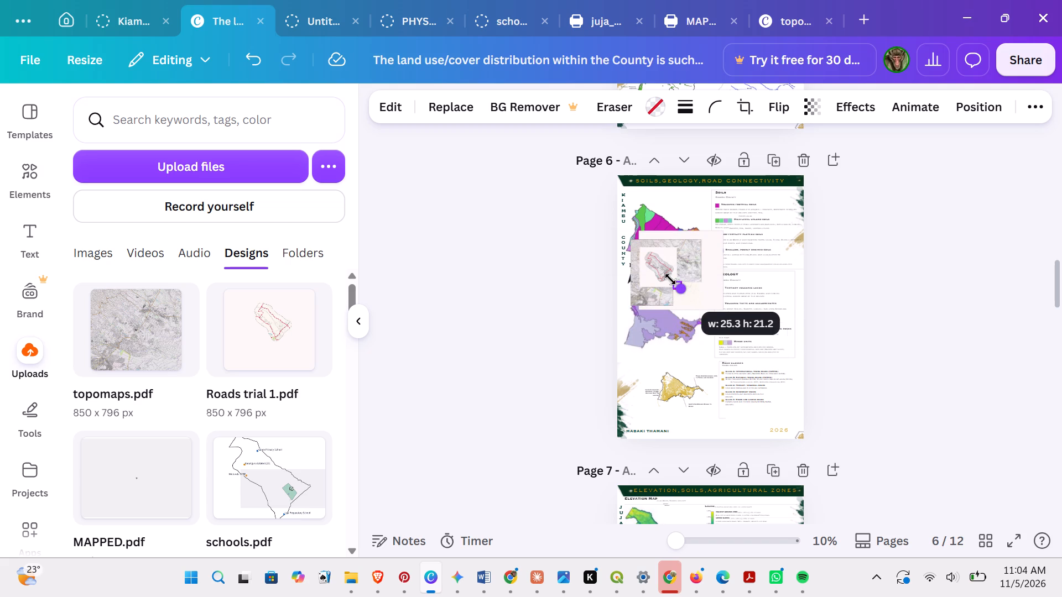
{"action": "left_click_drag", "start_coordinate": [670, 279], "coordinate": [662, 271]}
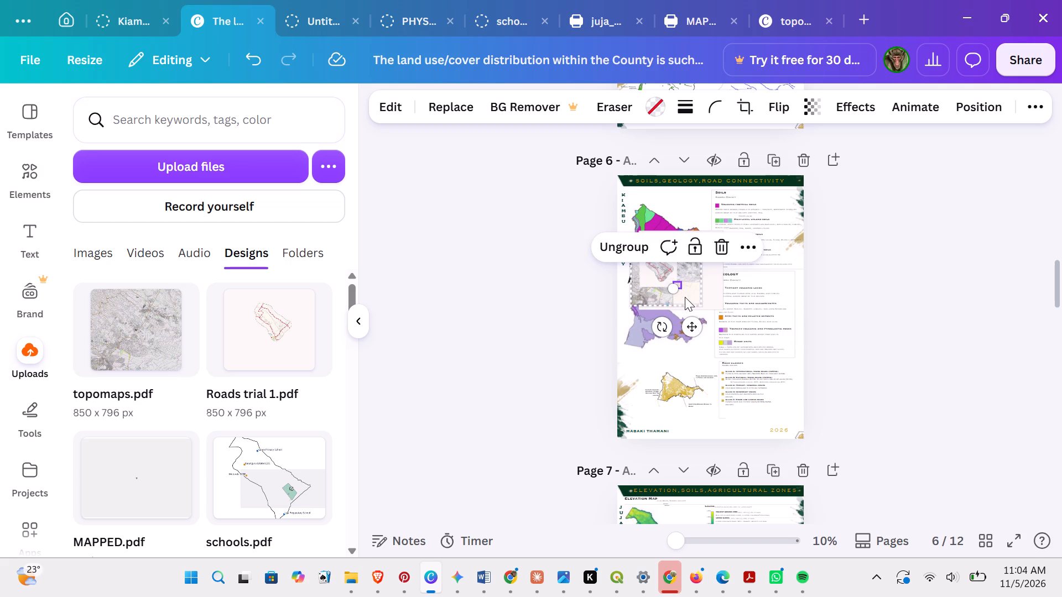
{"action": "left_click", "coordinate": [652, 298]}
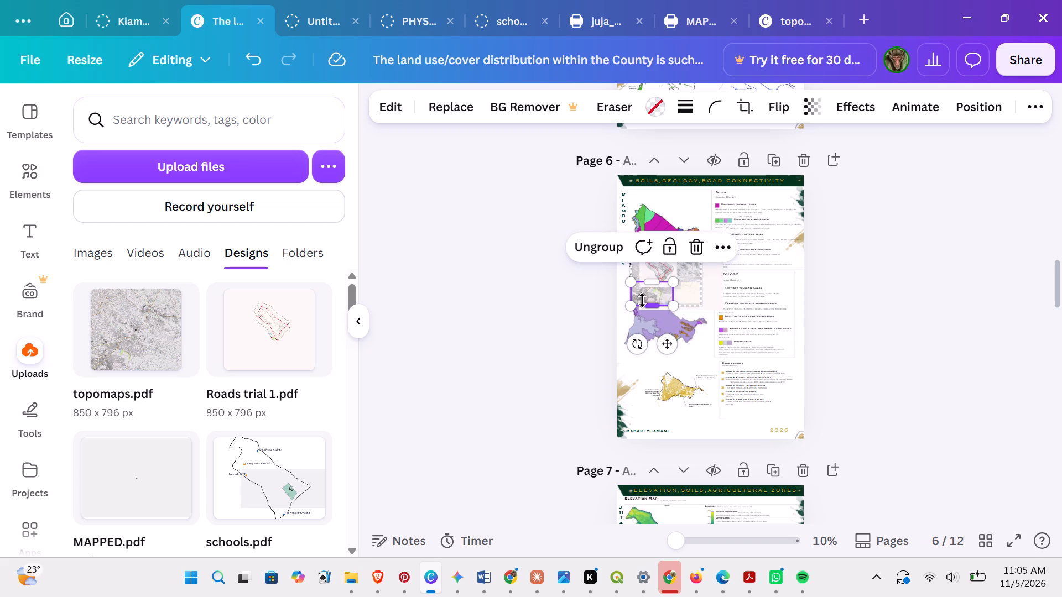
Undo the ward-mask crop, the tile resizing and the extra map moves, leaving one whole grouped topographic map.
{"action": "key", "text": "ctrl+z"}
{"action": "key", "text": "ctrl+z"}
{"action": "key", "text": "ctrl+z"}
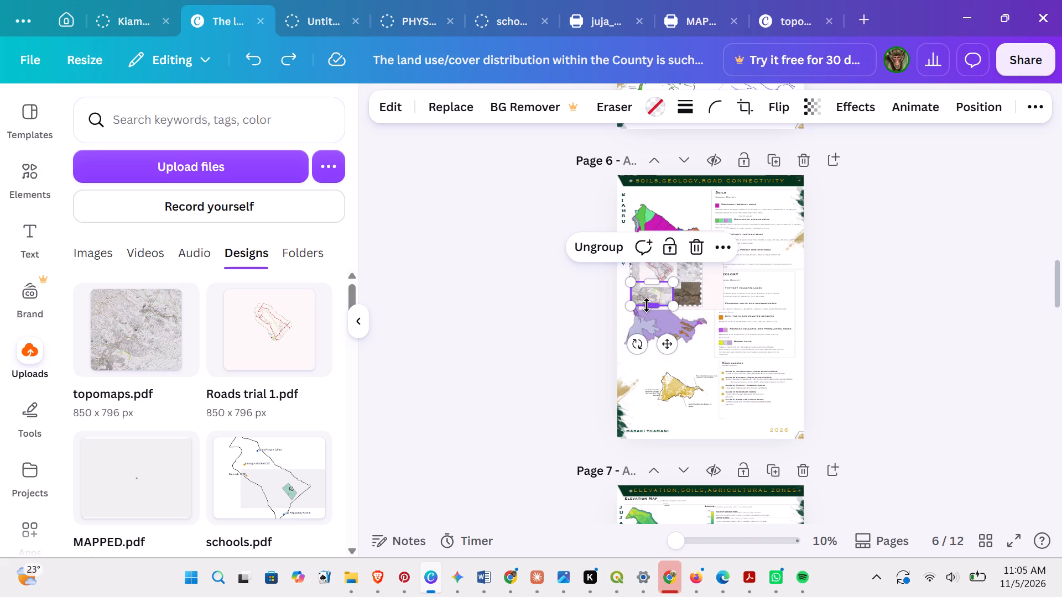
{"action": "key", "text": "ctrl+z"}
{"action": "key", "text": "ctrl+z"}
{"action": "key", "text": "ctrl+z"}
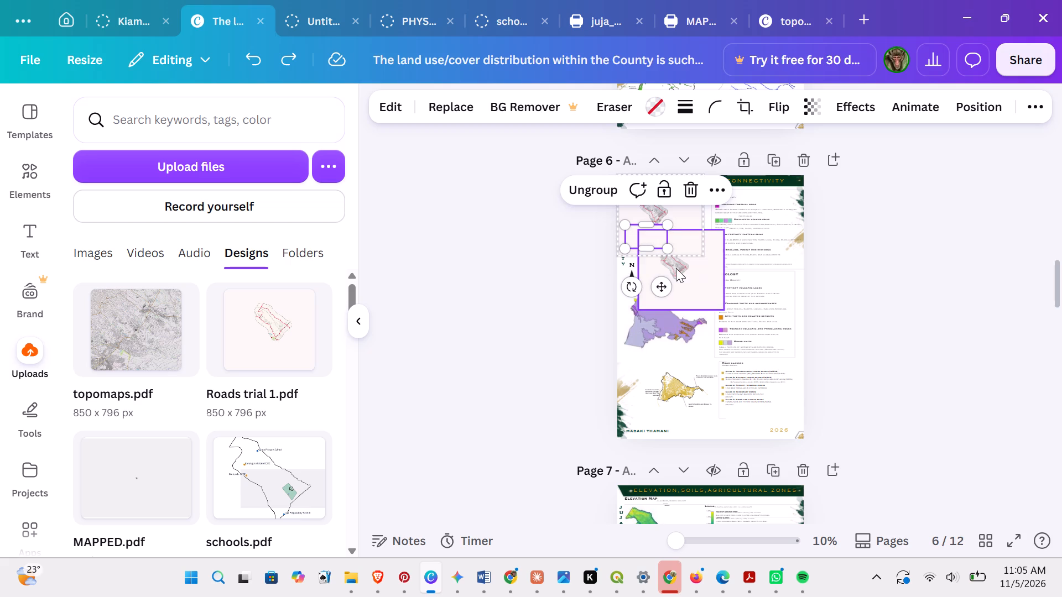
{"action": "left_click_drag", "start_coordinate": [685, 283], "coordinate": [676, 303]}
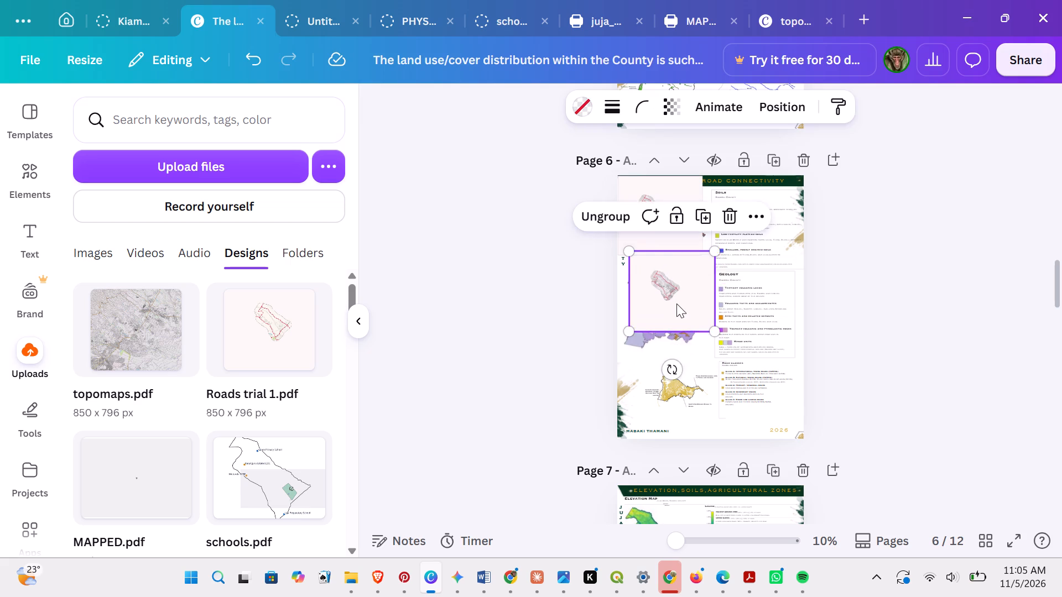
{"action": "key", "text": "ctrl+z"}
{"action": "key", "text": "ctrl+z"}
Reposition the grouped topographic map on page 6 beside the north arrow, overlapping the geology map and the legend column.
{"action": "left_click_drag", "start_coordinate": [678, 266], "coordinate": [655, 315]}
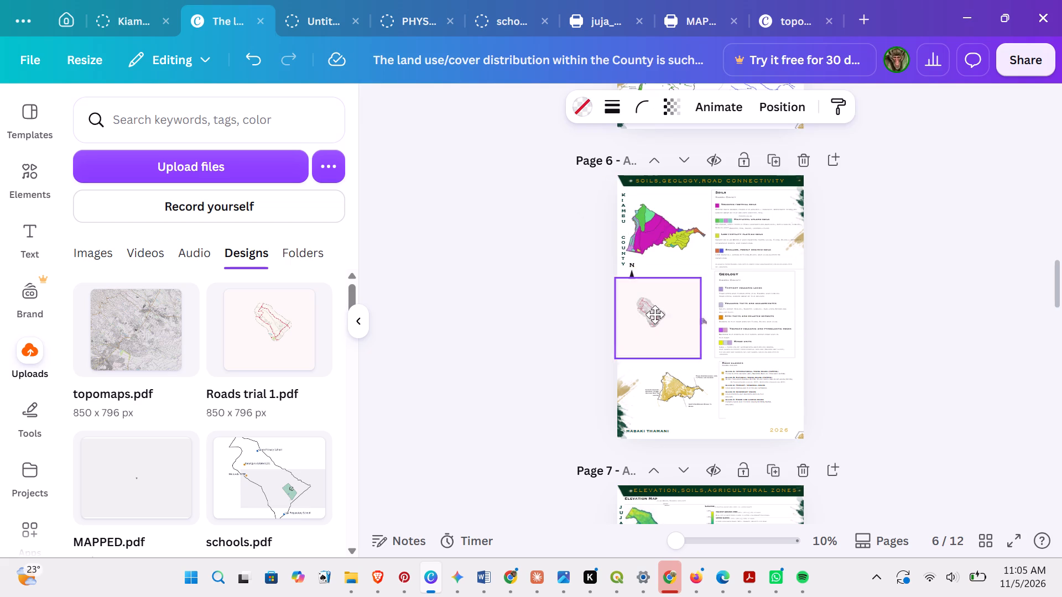
{"action": "left_click_drag", "start_coordinate": [655, 315], "coordinate": [667, 240]}
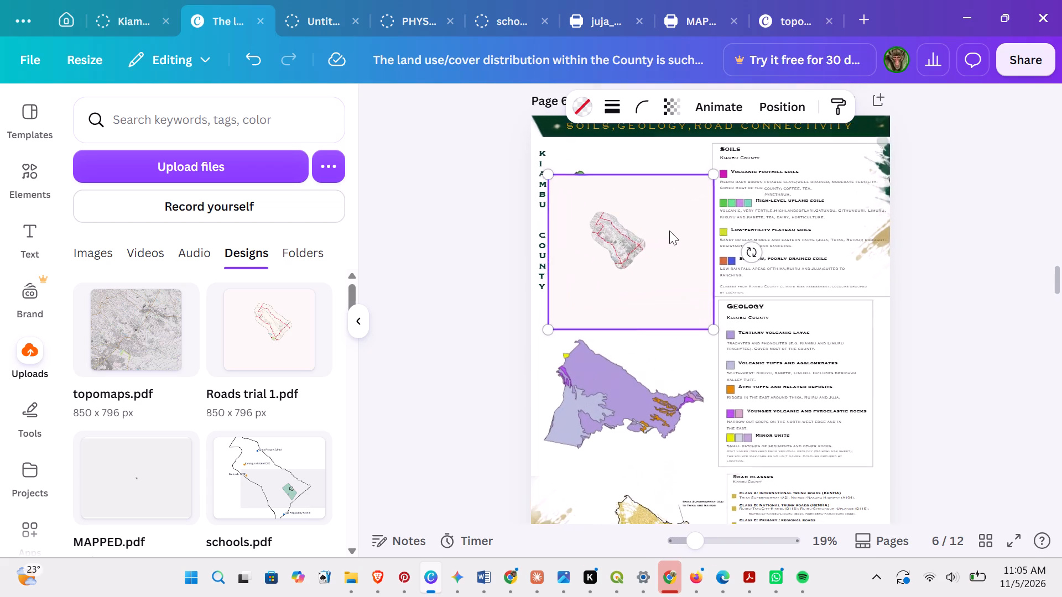
{"action": "left_click_drag", "start_coordinate": [620, 244], "coordinate": [699, 323]}
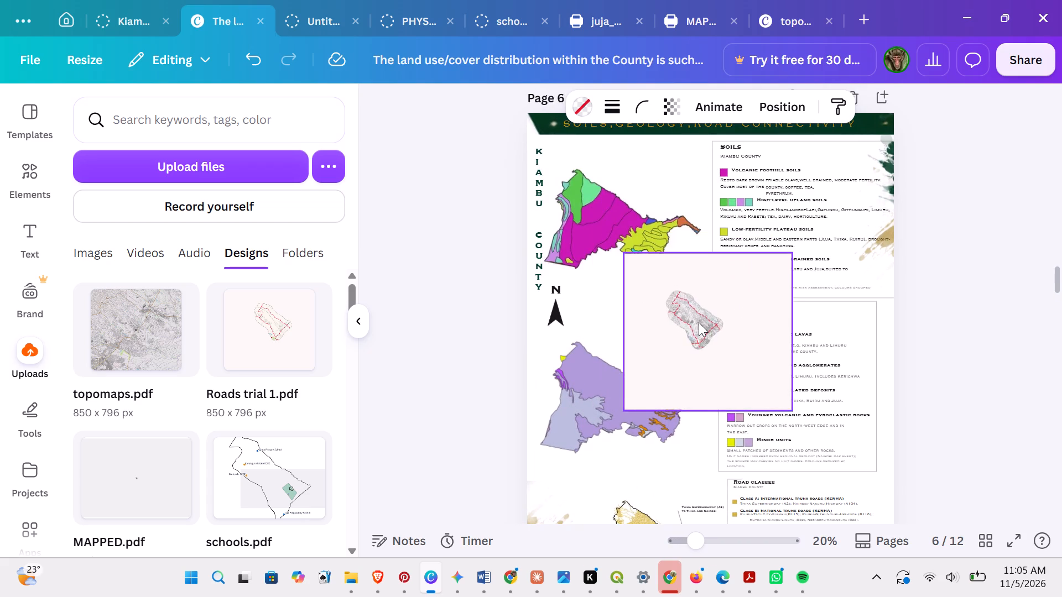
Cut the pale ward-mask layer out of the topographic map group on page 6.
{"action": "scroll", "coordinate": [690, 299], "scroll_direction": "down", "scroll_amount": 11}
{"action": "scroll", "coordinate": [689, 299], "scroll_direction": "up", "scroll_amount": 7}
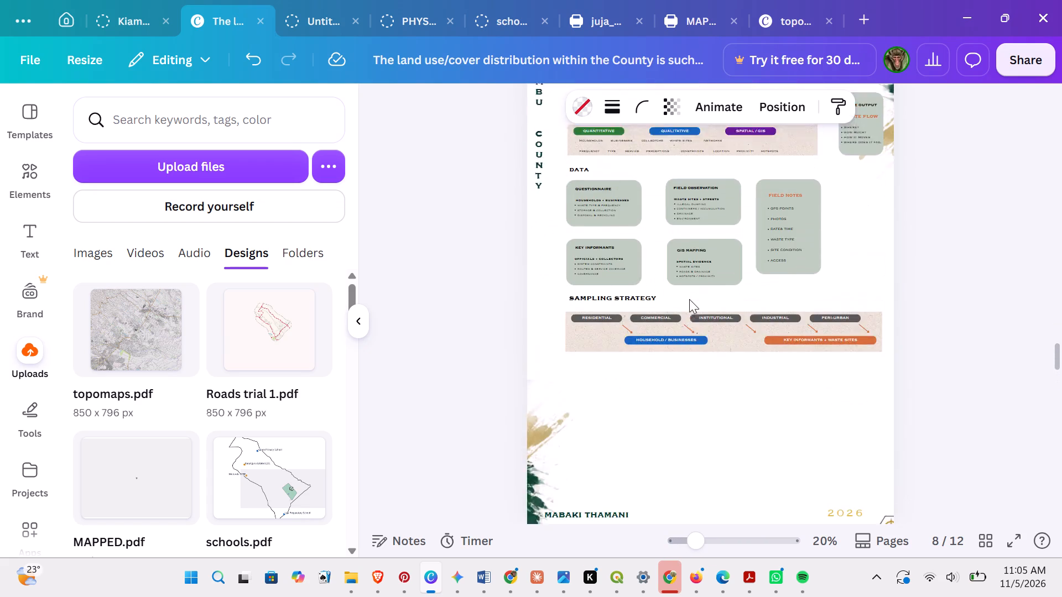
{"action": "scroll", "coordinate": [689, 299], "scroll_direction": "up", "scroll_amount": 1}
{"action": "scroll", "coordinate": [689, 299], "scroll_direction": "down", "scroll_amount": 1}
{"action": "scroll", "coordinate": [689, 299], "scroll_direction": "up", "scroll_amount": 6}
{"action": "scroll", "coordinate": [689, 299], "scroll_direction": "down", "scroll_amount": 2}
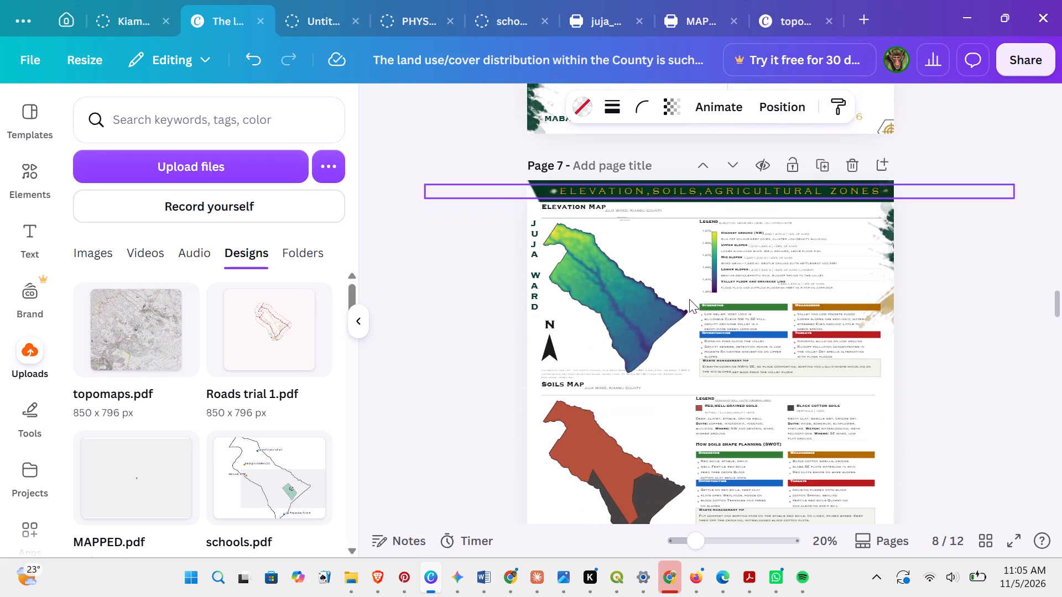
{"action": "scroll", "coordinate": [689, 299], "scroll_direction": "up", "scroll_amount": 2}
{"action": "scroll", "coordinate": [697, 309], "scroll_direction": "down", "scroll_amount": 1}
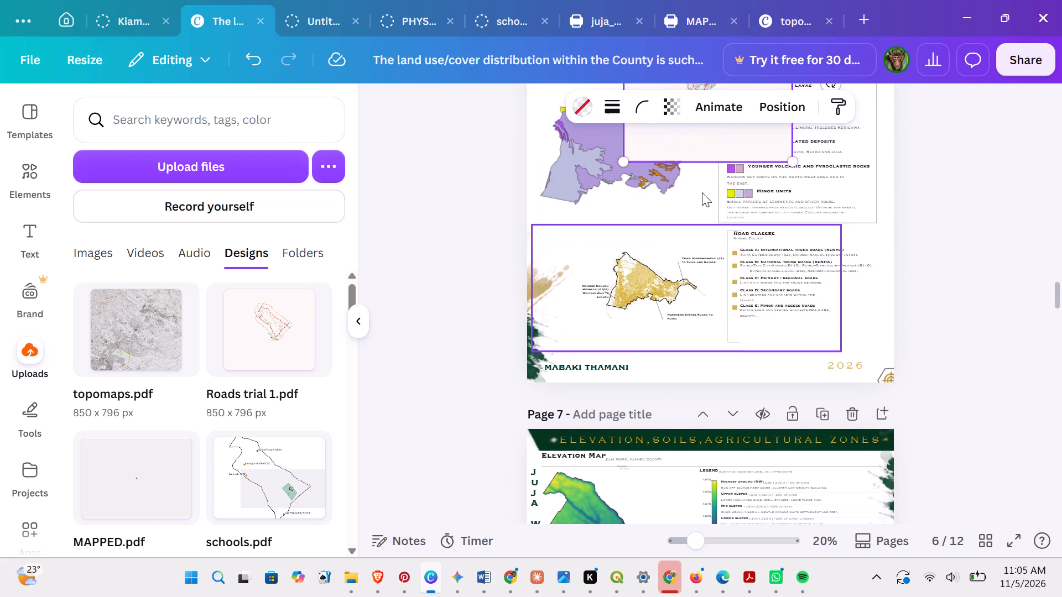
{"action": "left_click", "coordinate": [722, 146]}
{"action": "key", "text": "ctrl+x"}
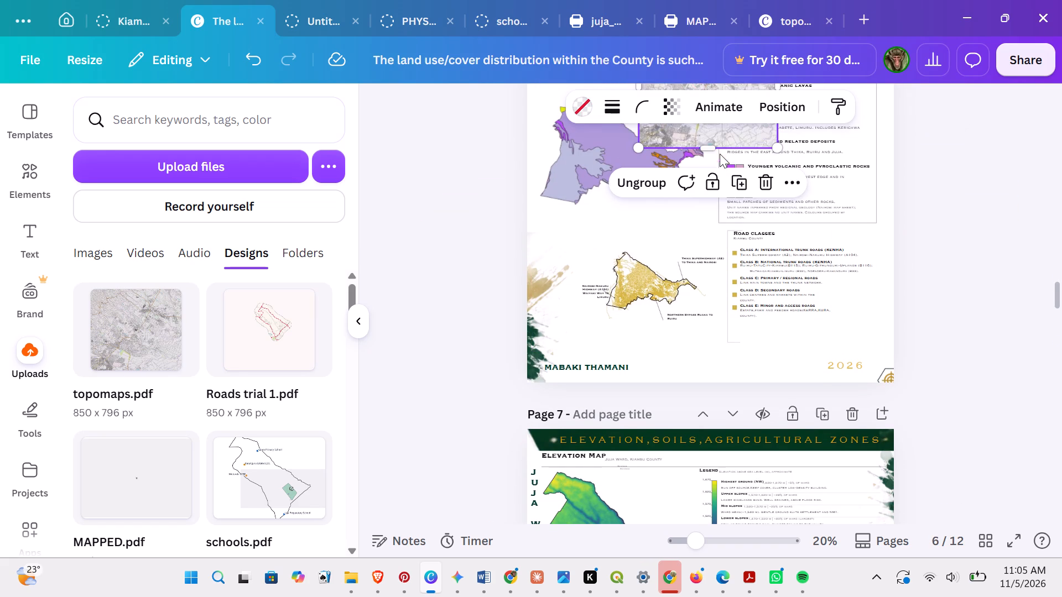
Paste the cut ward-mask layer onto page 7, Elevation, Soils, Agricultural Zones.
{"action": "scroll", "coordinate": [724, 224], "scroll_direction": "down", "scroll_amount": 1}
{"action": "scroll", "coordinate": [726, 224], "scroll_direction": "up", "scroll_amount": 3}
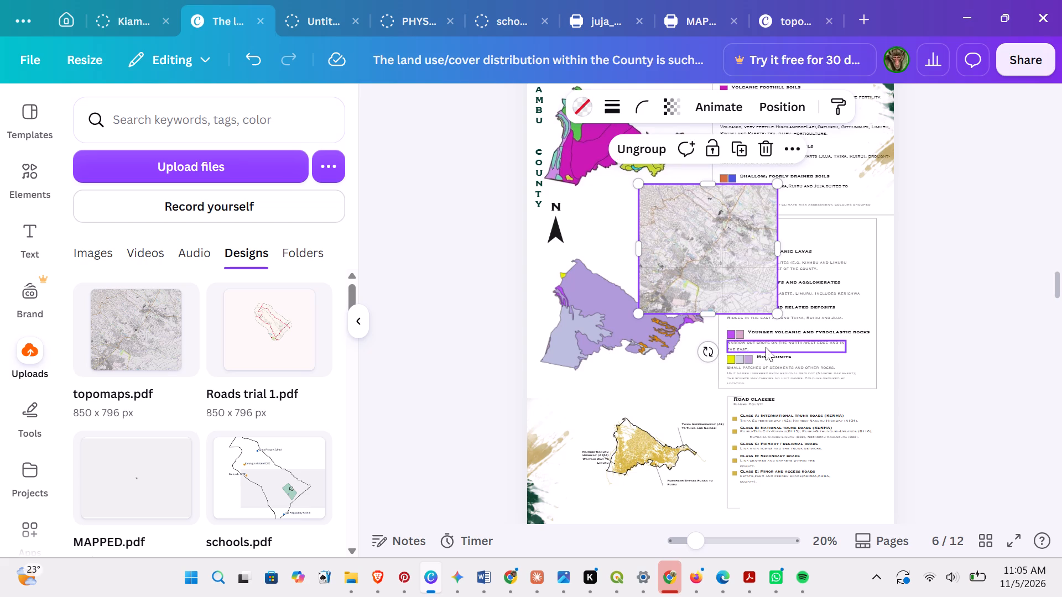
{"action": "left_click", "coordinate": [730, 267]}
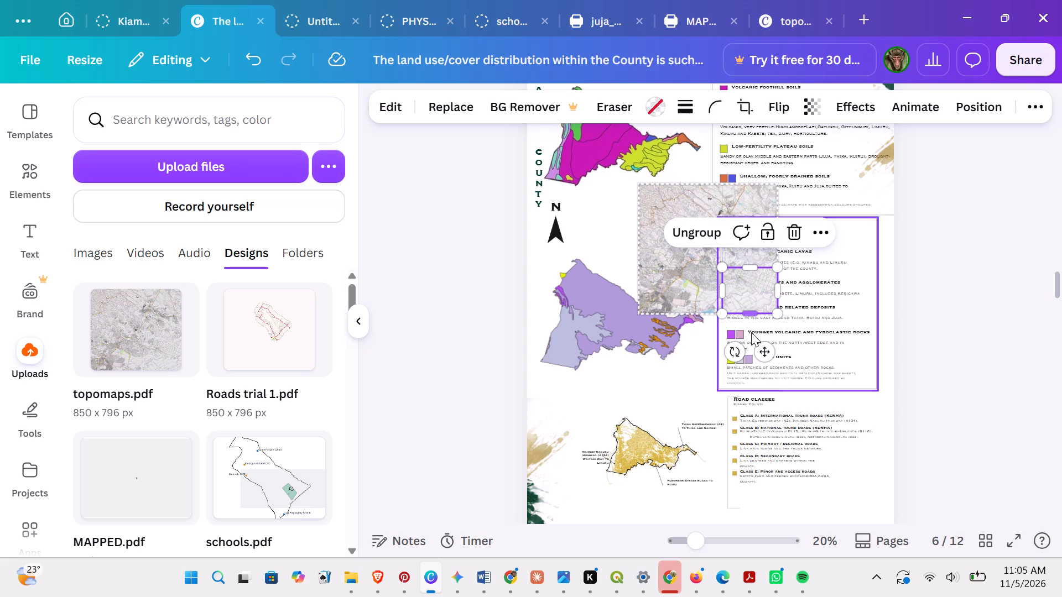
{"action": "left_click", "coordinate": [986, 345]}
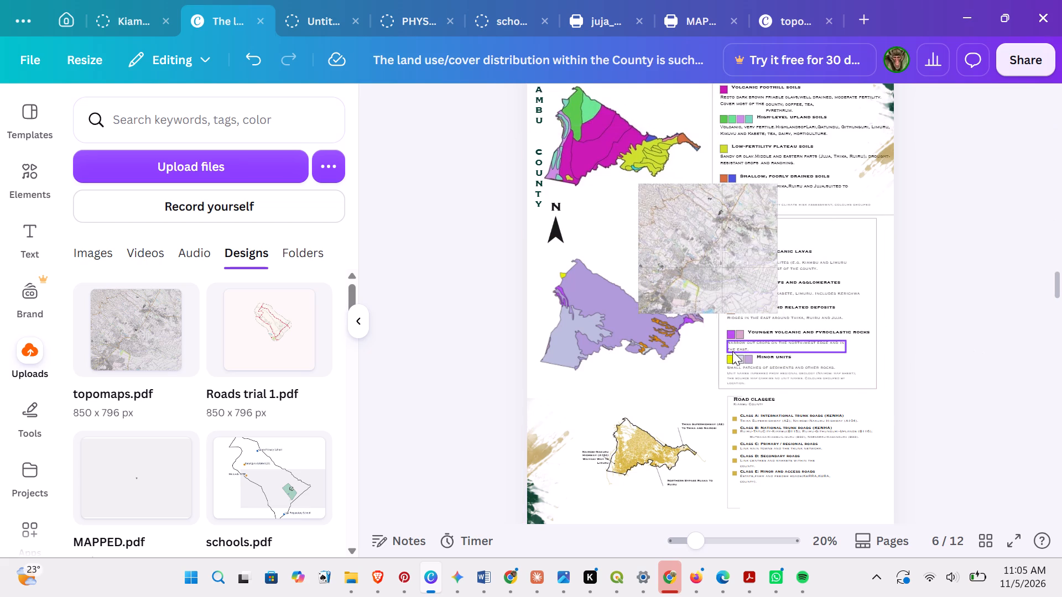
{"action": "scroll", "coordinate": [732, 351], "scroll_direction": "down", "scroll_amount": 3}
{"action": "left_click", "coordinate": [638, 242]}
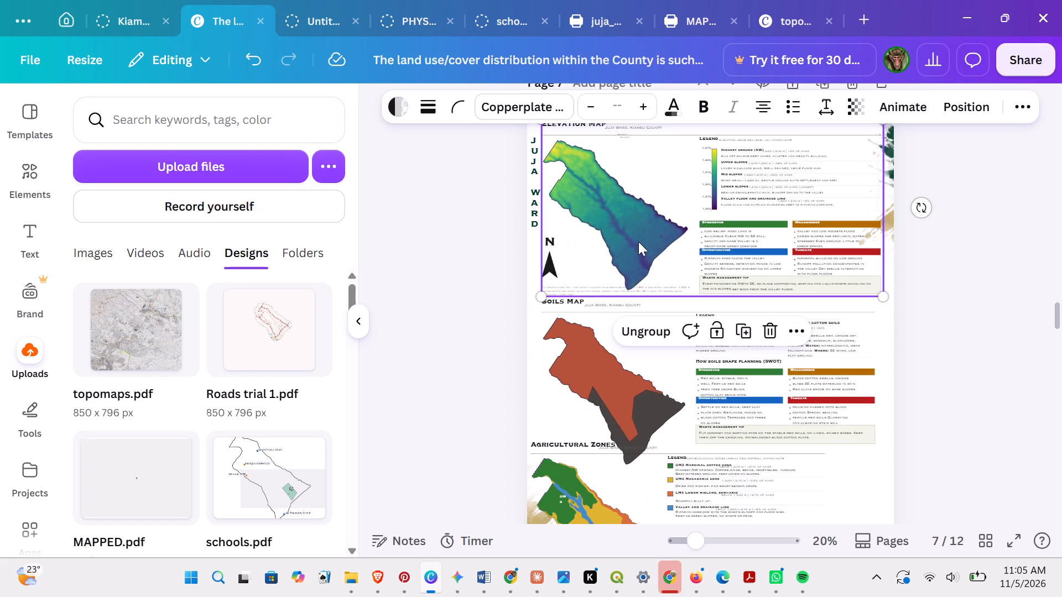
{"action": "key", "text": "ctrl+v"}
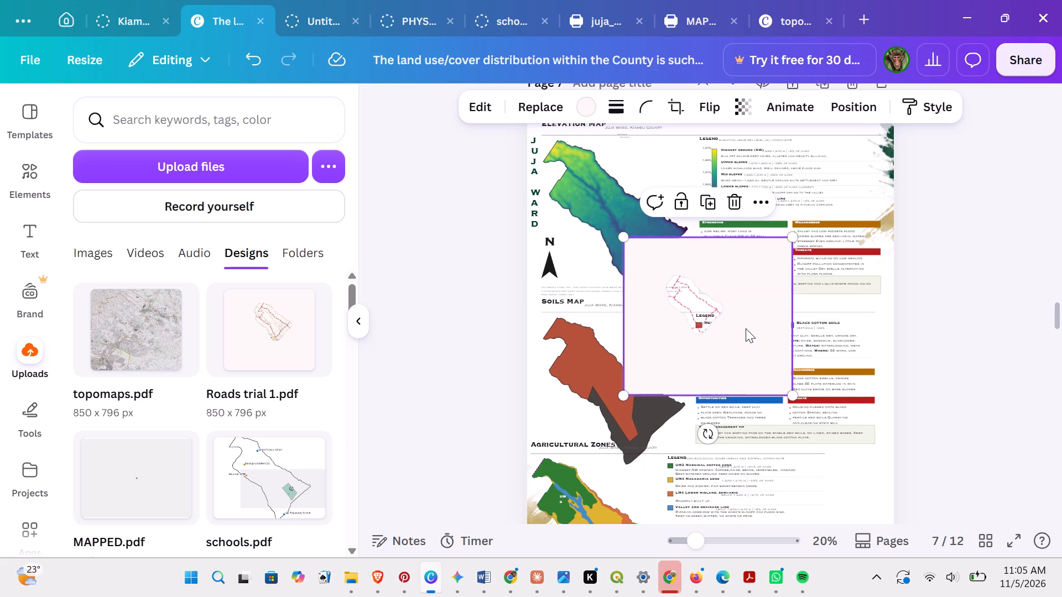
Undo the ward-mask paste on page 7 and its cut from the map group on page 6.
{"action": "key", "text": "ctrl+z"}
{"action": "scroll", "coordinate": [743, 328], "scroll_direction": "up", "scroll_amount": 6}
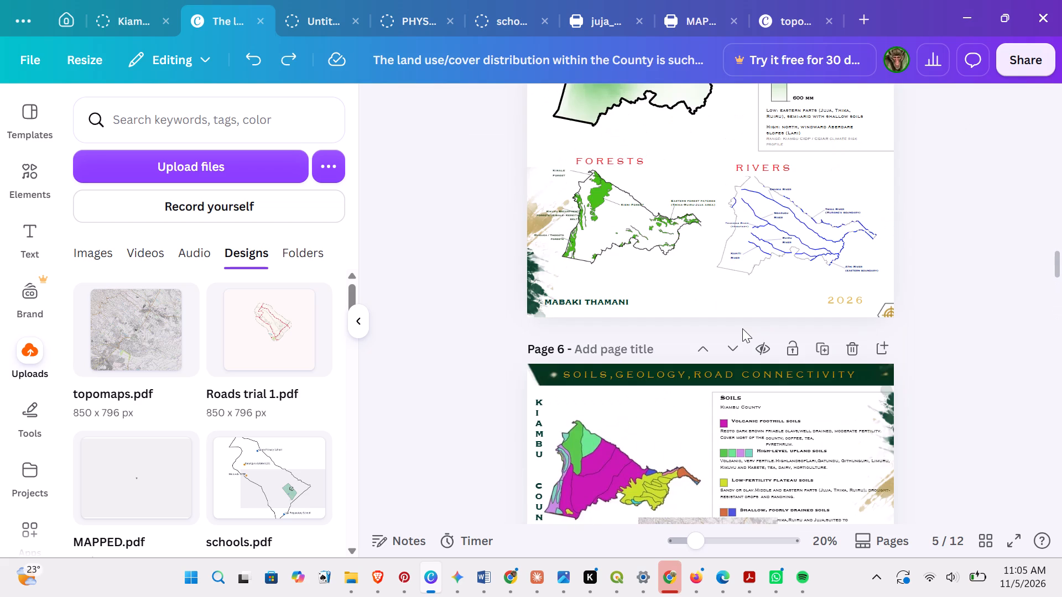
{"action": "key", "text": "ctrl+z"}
Look through pages 4 to 6 and check the topographic map group on page 6.
{"action": "scroll", "coordinate": [744, 324], "scroll_direction": "up", "scroll_amount": 12}
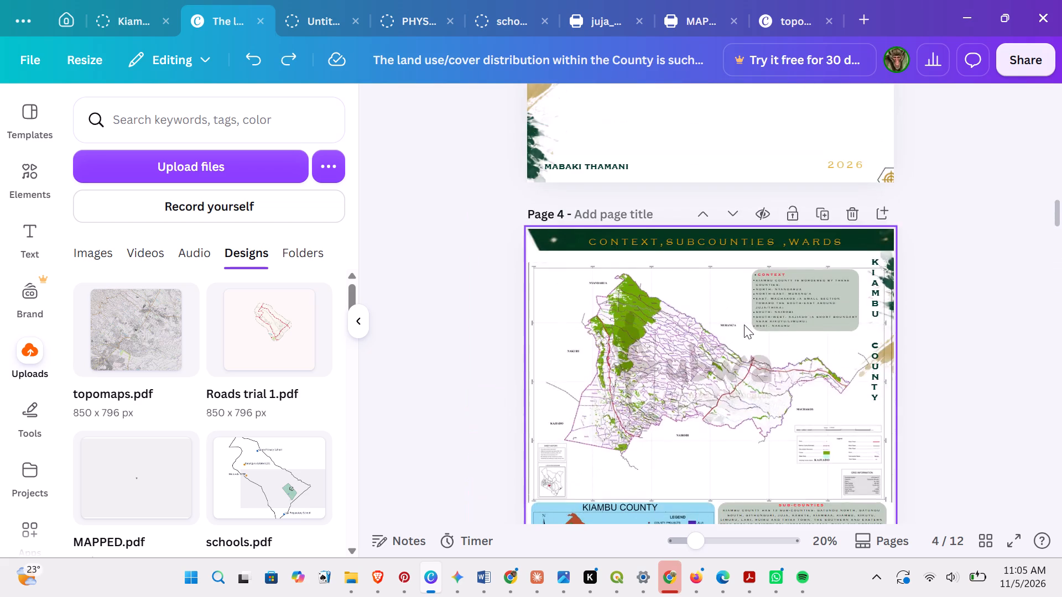
{"action": "scroll", "coordinate": [748, 324], "scroll_direction": "up", "scroll_amount": 6}
{"action": "scroll", "coordinate": [748, 324], "scroll_direction": "down", "scroll_amount": 16}
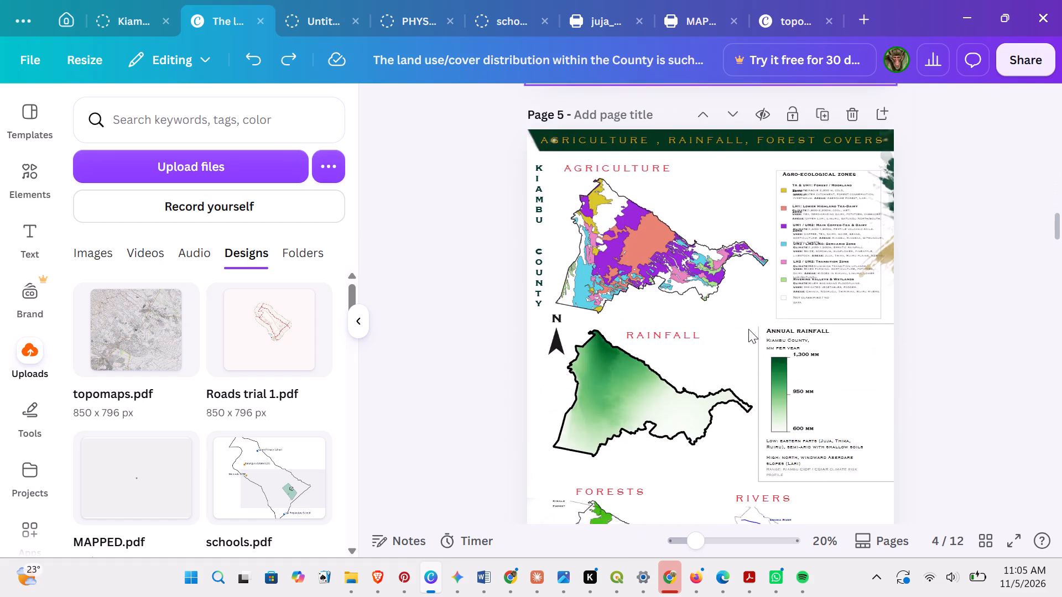
{"action": "scroll", "coordinate": [748, 329], "scroll_direction": "down", "scroll_amount": 7}
{"action": "scroll", "coordinate": [748, 329], "scroll_direction": "up", "scroll_amount": 2}
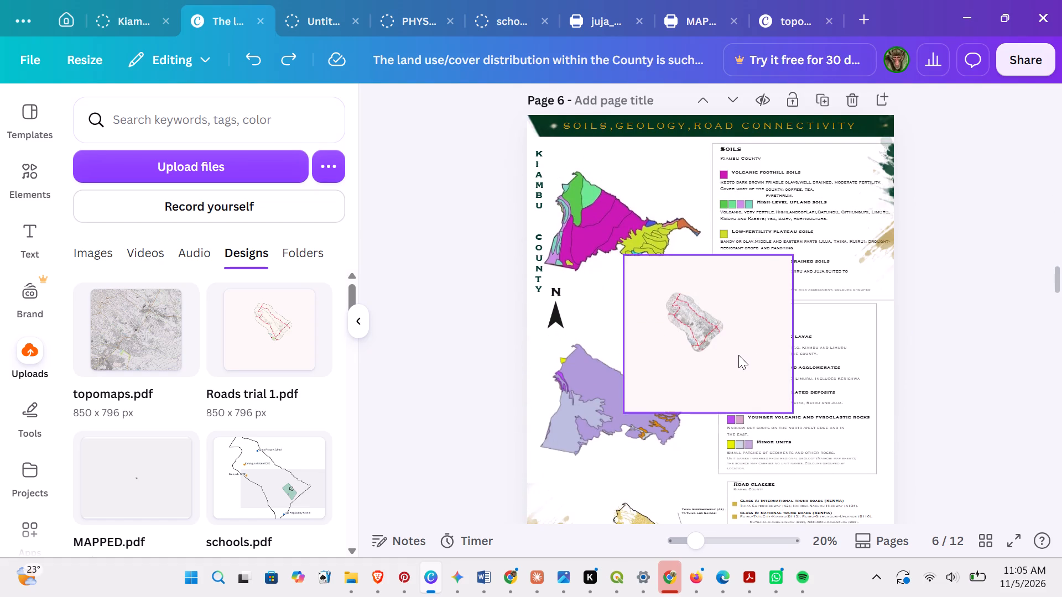
Move the topographic map group from page 6 onto the Elevation Map on page 7.
{"action": "left_click_drag", "start_coordinate": [738, 355], "coordinate": [622, 320]}
{"action": "scroll", "coordinate": [629, 328], "scroll_direction": "down", "scroll_amount": 1}
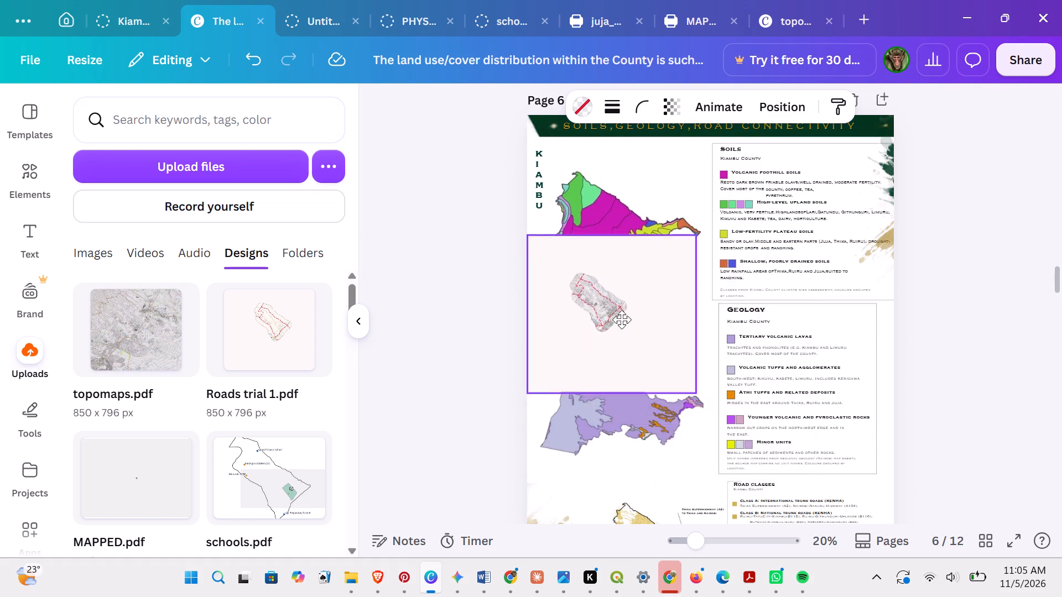
{"action": "left_click_drag", "start_coordinate": [622, 320], "coordinate": [674, 341]}
{"action": "scroll", "coordinate": [657, 322], "scroll_direction": "down", "scroll_amount": 5}
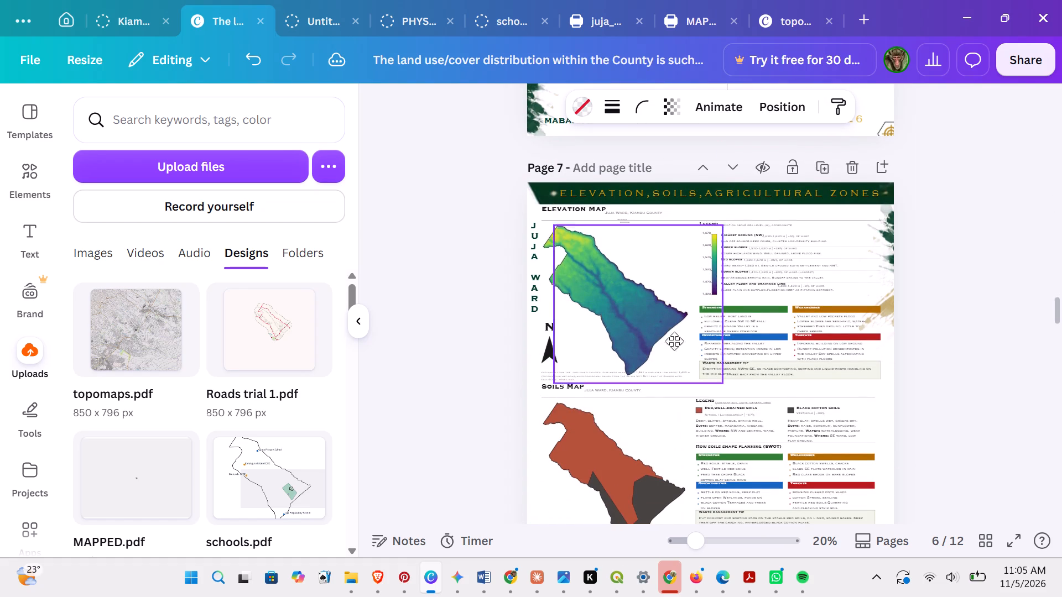
{"action": "left_click_drag", "start_coordinate": [674, 341], "coordinate": [651, 337]}
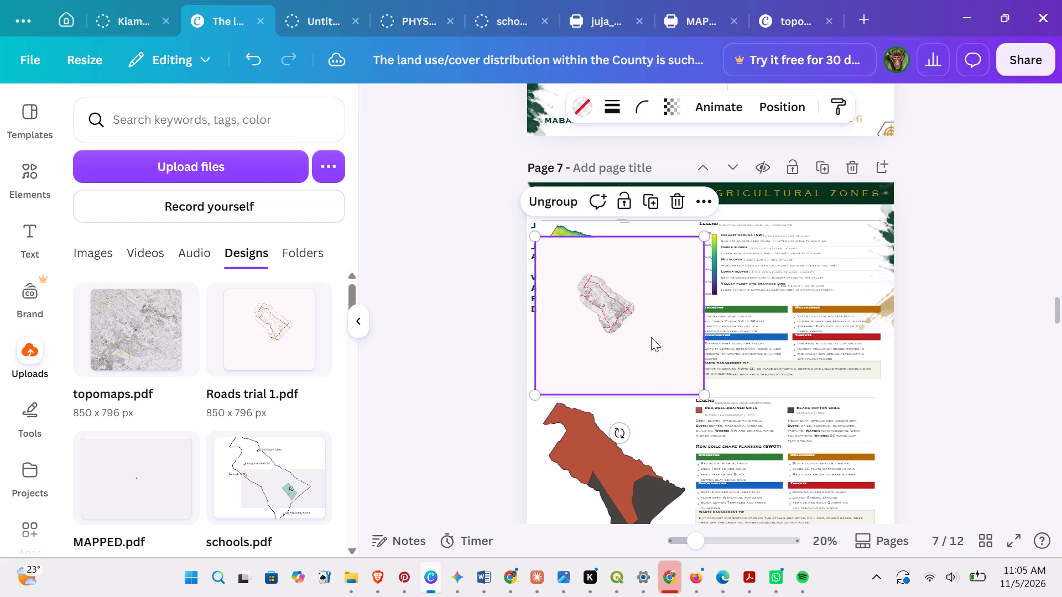
Reposition the topographic map group over the Juja Ward elevation map on page 7.
{"action": "left_click_drag", "start_coordinate": [648, 322], "coordinate": [687, 370]}
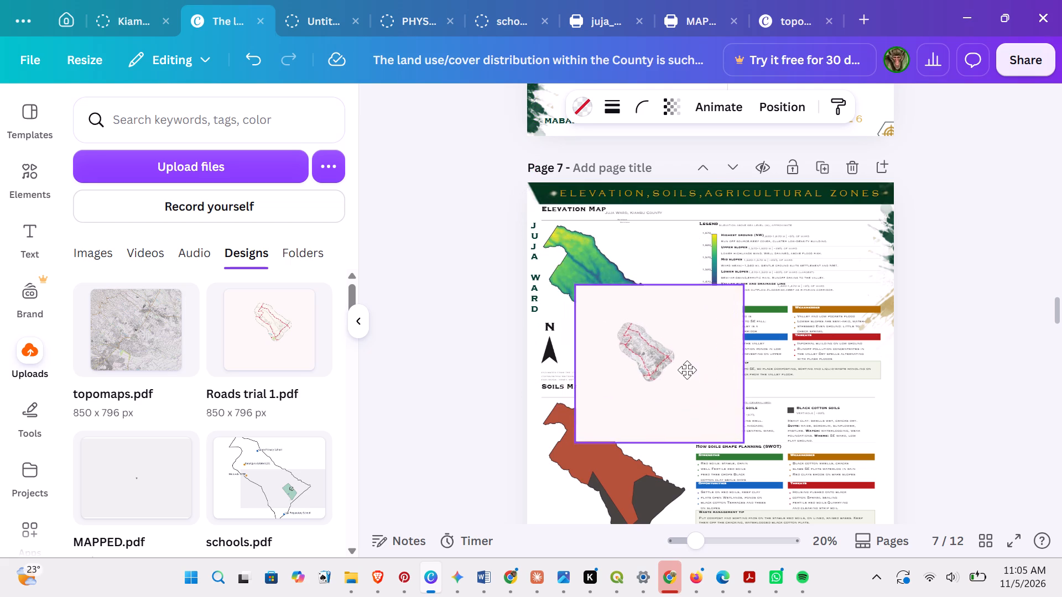
{"action": "left_click_drag", "start_coordinate": [687, 370], "coordinate": [689, 424]}
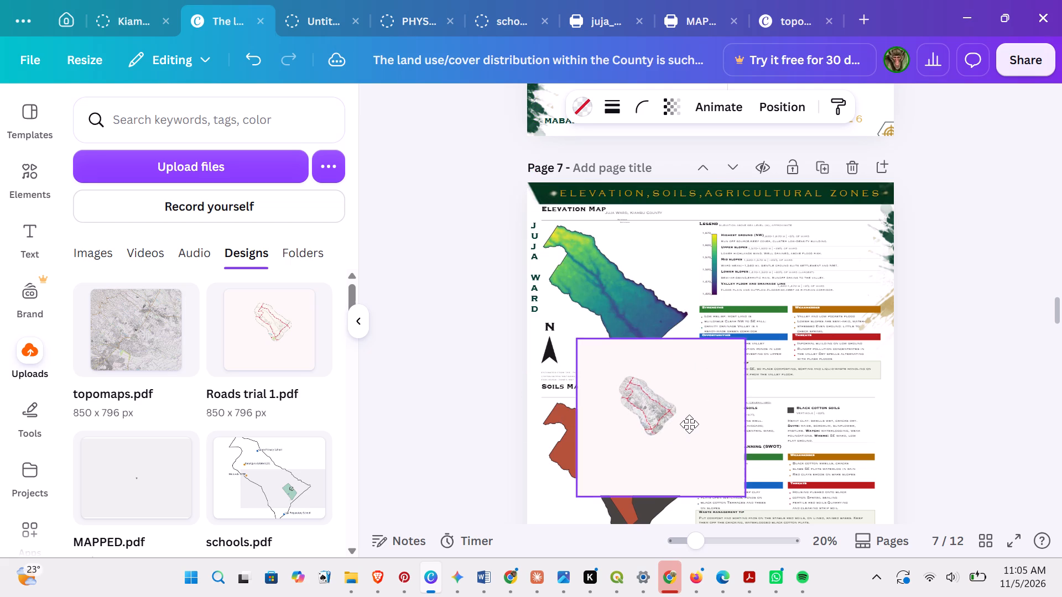
{"action": "left_click_drag", "start_coordinate": [689, 424], "coordinate": [641, 327]}
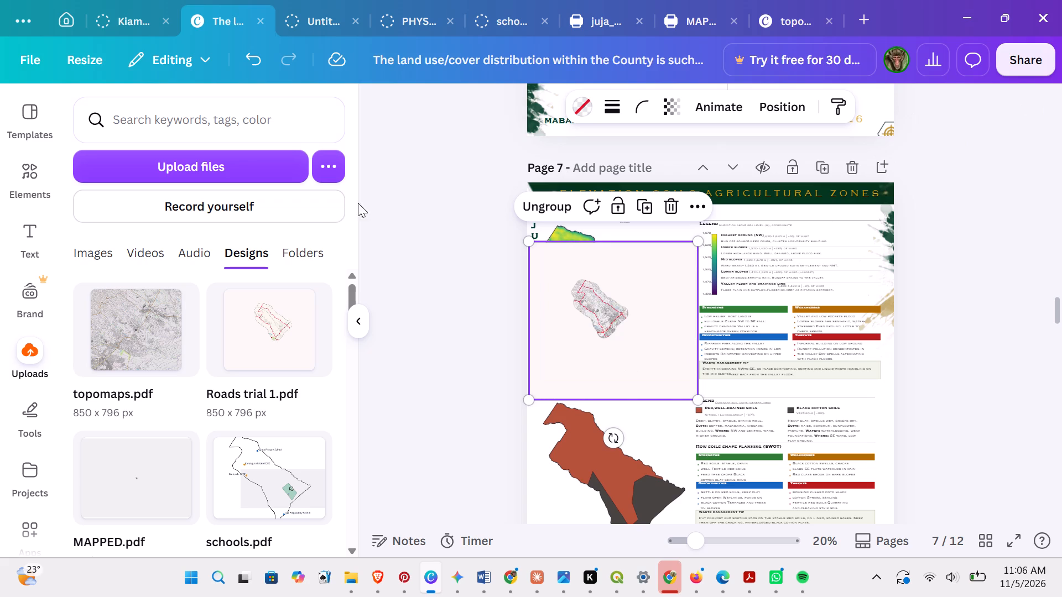
{"action": "left_click_drag", "start_coordinate": [622, 303], "coordinate": [607, 282]}
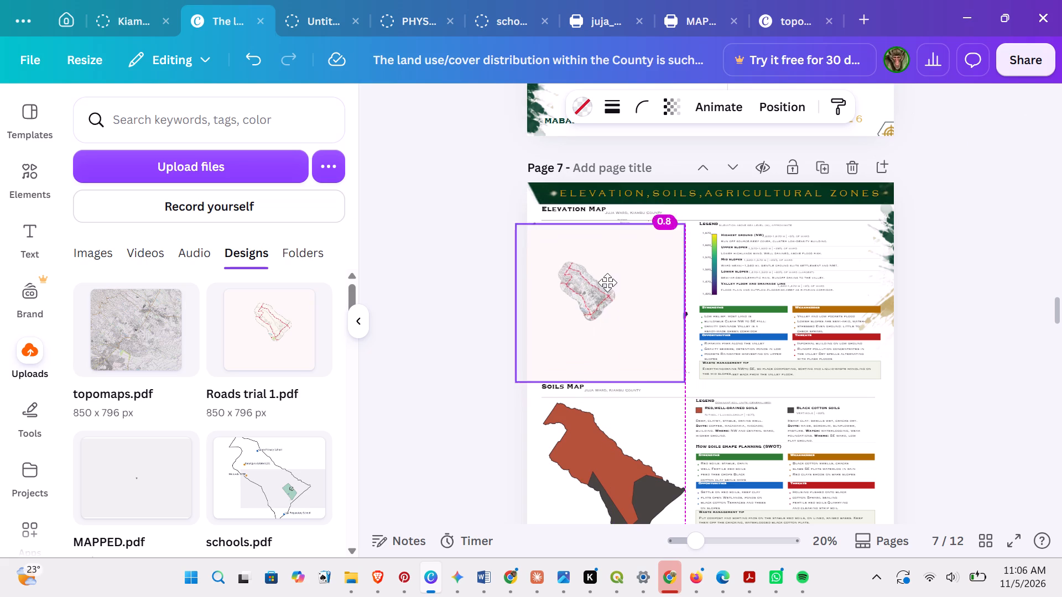
{"action": "left_click_drag", "start_coordinate": [607, 282], "coordinate": [614, 261]}
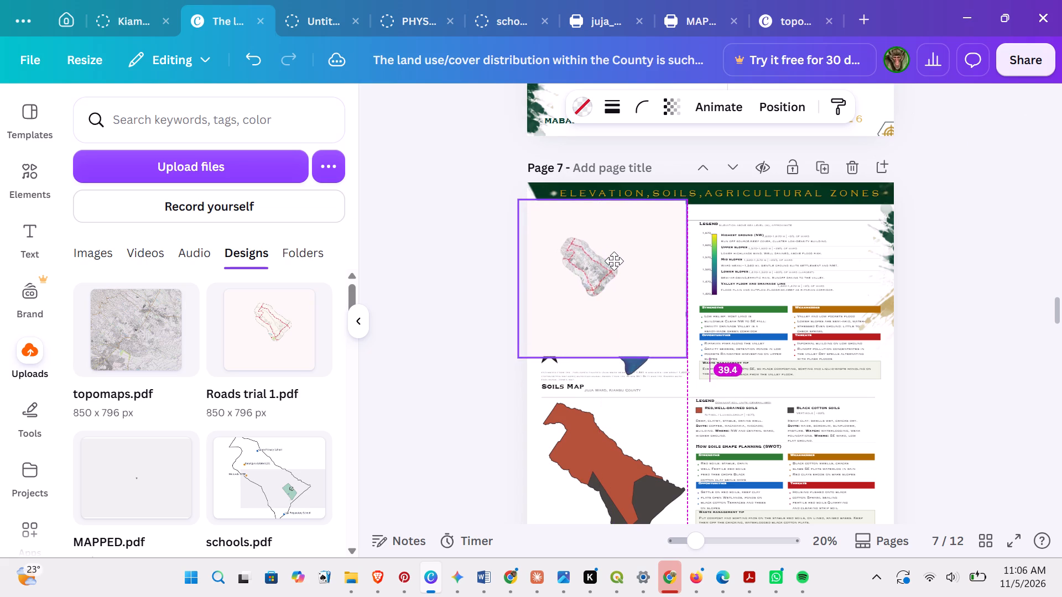
{"action": "left_click_drag", "start_coordinate": [614, 261], "coordinate": [612, 263]}
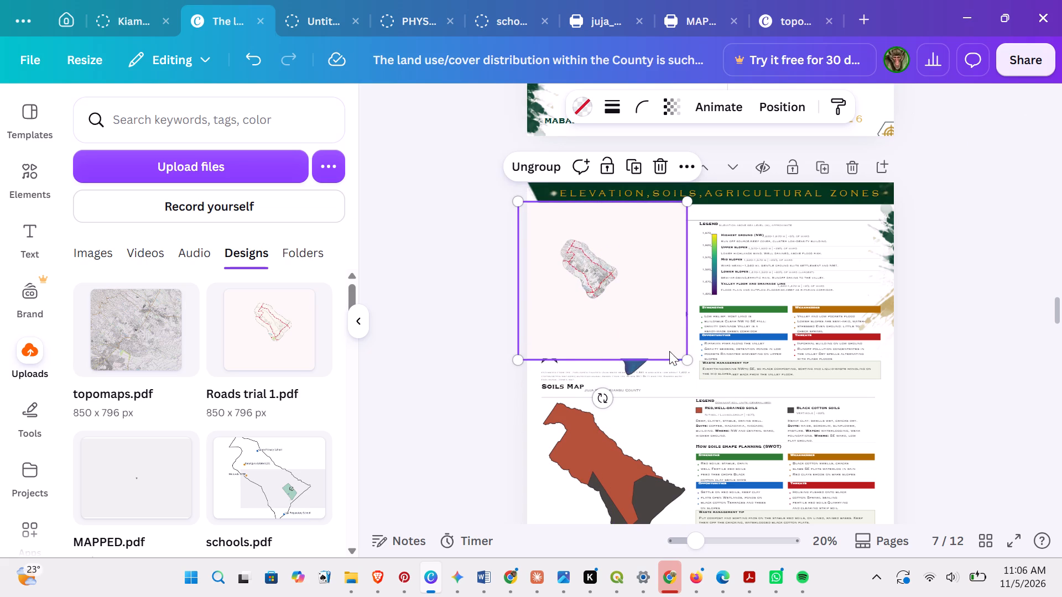
{"action": "left_click_drag", "start_coordinate": [664, 317], "coordinate": [714, 410]}
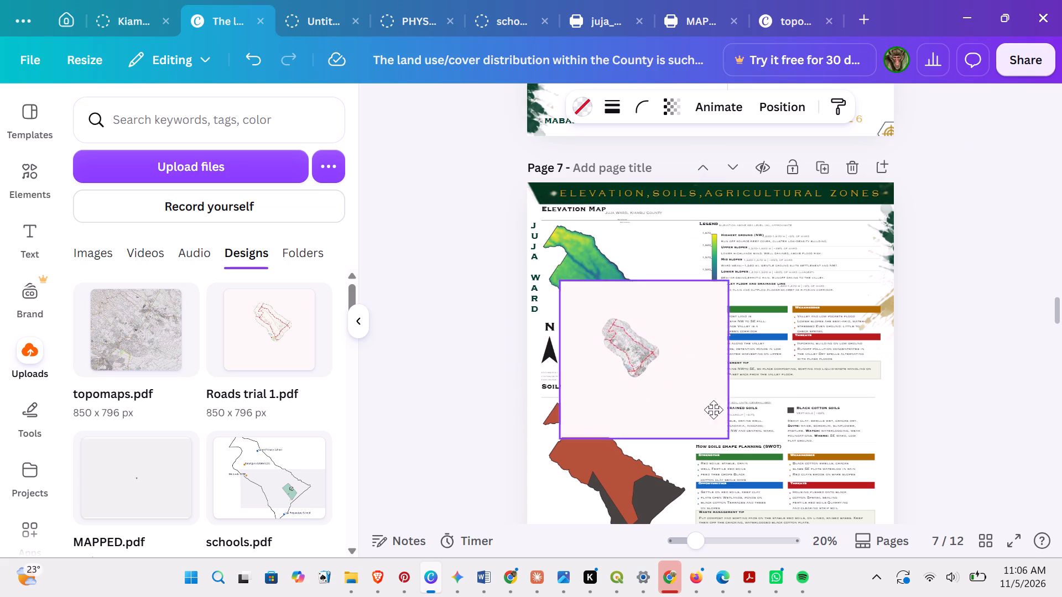
{"action": "left_click_drag", "start_coordinate": [714, 410], "coordinate": [718, 425]}
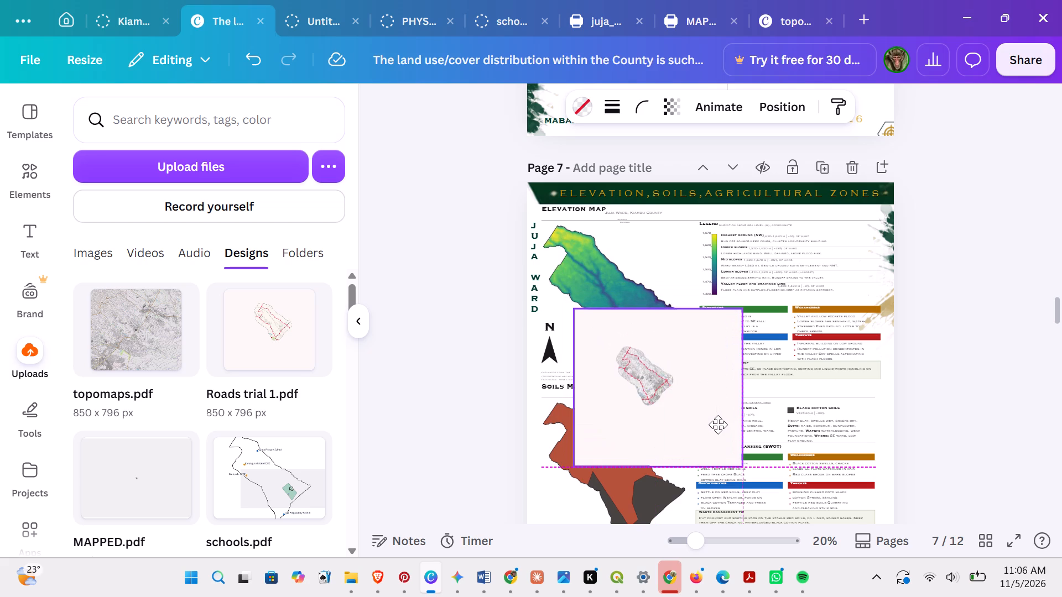
{"action": "left_click_drag", "start_coordinate": [718, 425], "coordinate": [716, 420]}
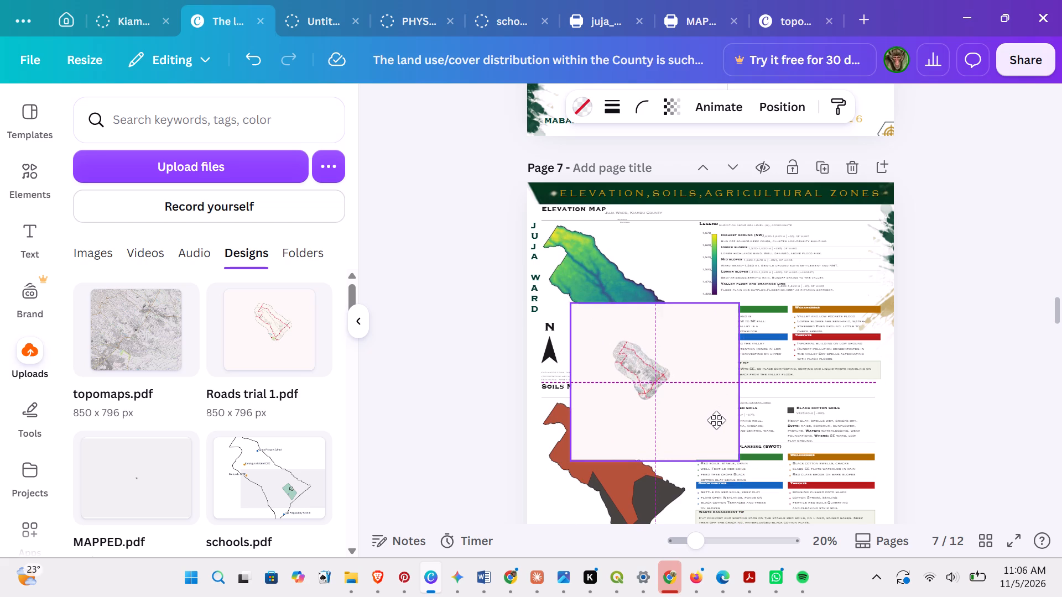
{"action": "left_click_drag", "start_coordinate": [716, 420], "coordinate": [670, 321]}
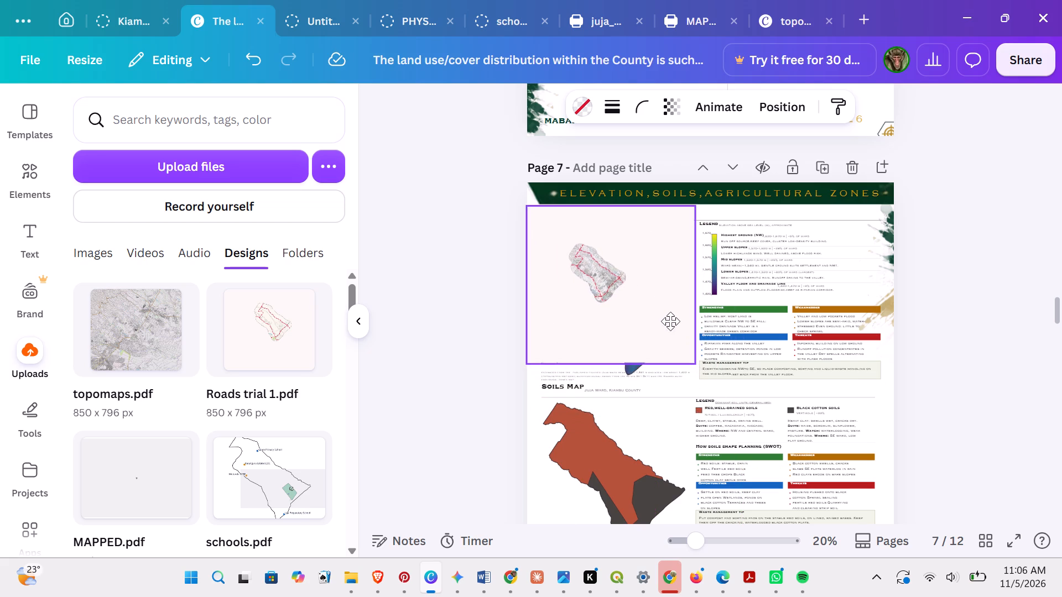
{"action": "left_click_drag", "start_coordinate": [670, 321], "coordinate": [670, 349]}
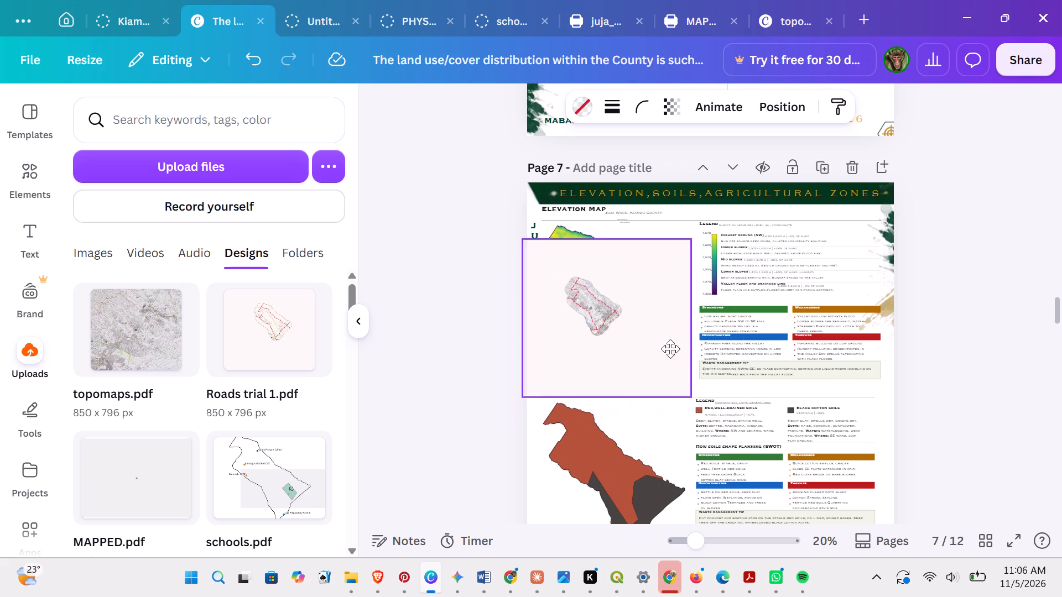
{"action": "left_click_drag", "start_coordinate": [670, 349], "coordinate": [667, 345]}
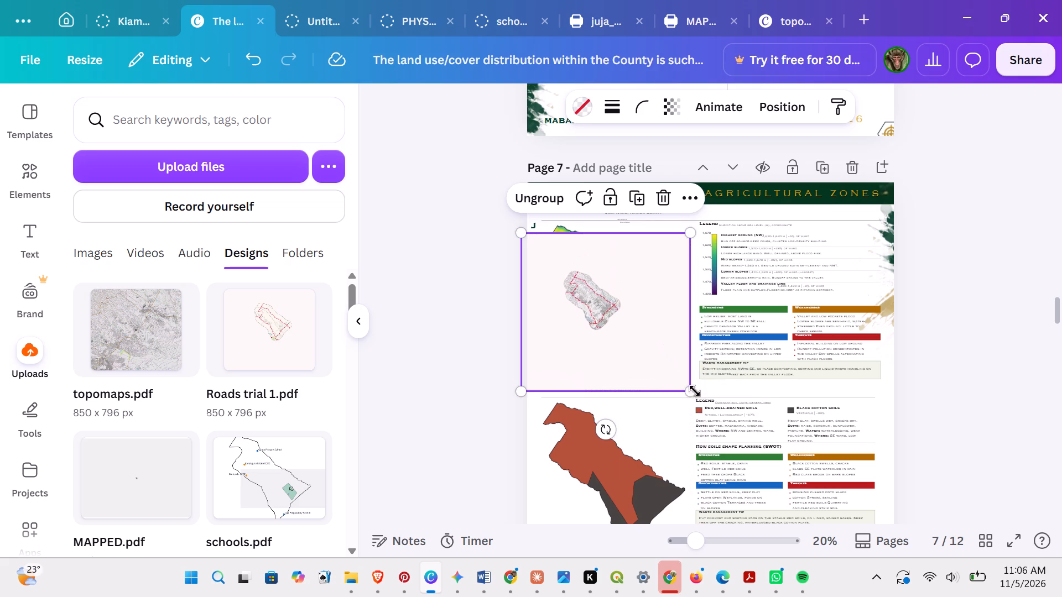
Enlarge the topographic map group and shift it so its ward outline lies over the elevation map.
{"action": "left_click_drag", "start_coordinate": [691, 391], "coordinate": [754, 473]}
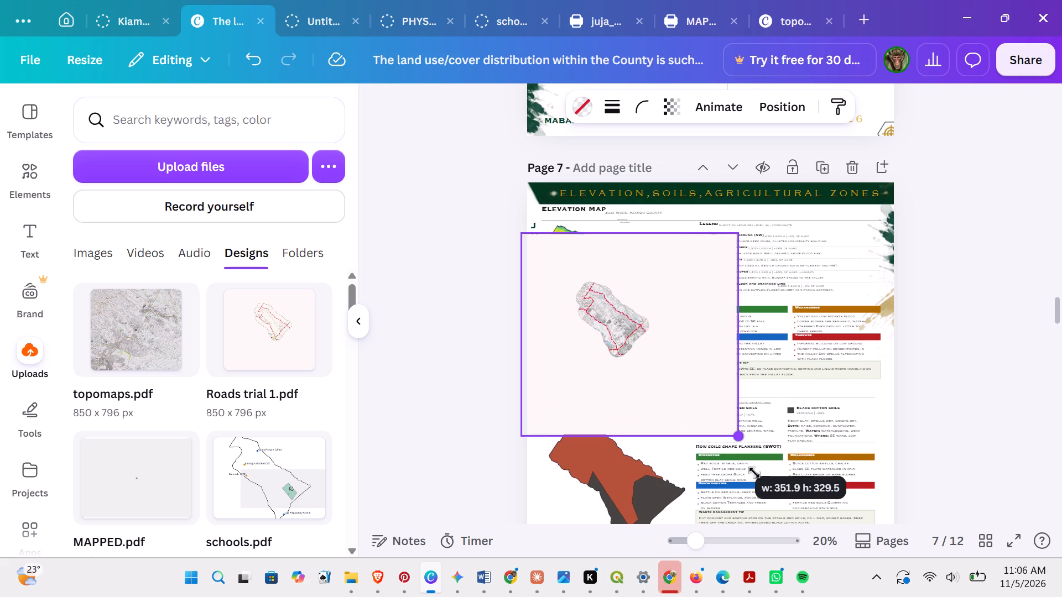
{"action": "left_click_drag", "start_coordinate": [754, 473], "coordinate": [799, 513]}
{"action": "left_click_drag", "start_coordinate": [688, 403], "coordinate": [647, 363]}
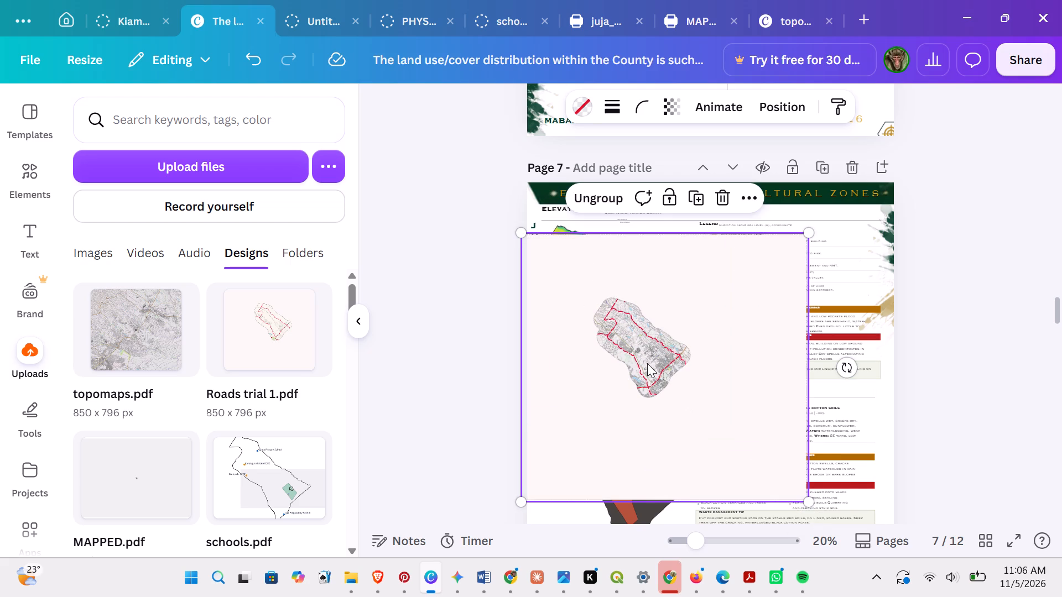
{"action": "left_click_drag", "start_coordinate": [647, 363], "coordinate": [660, 337]}
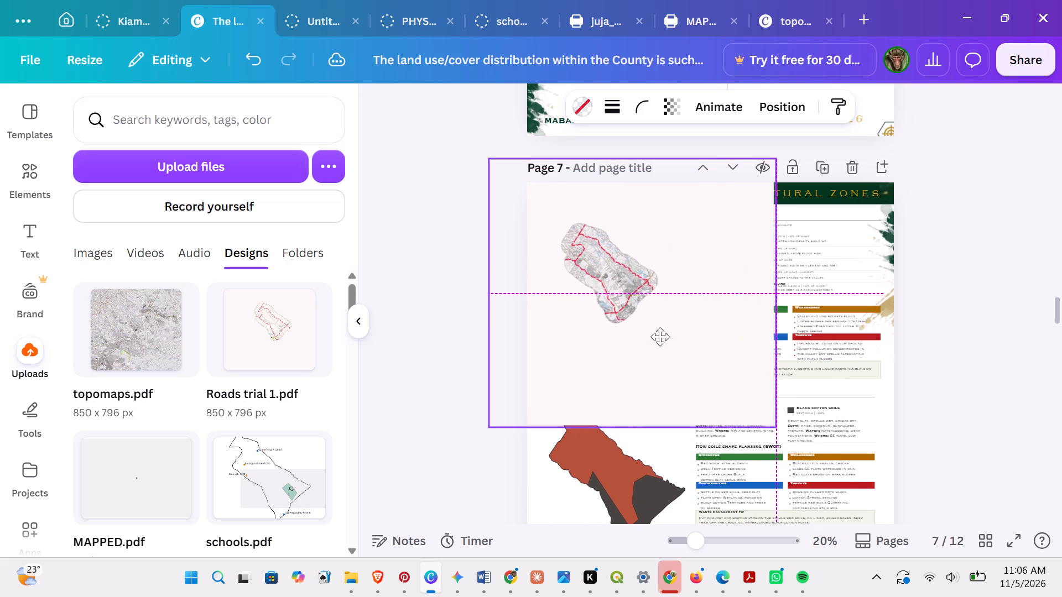
{"action": "left_click_drag", "start_coordinate": [660, 337], "coordinate": [660, 337]}
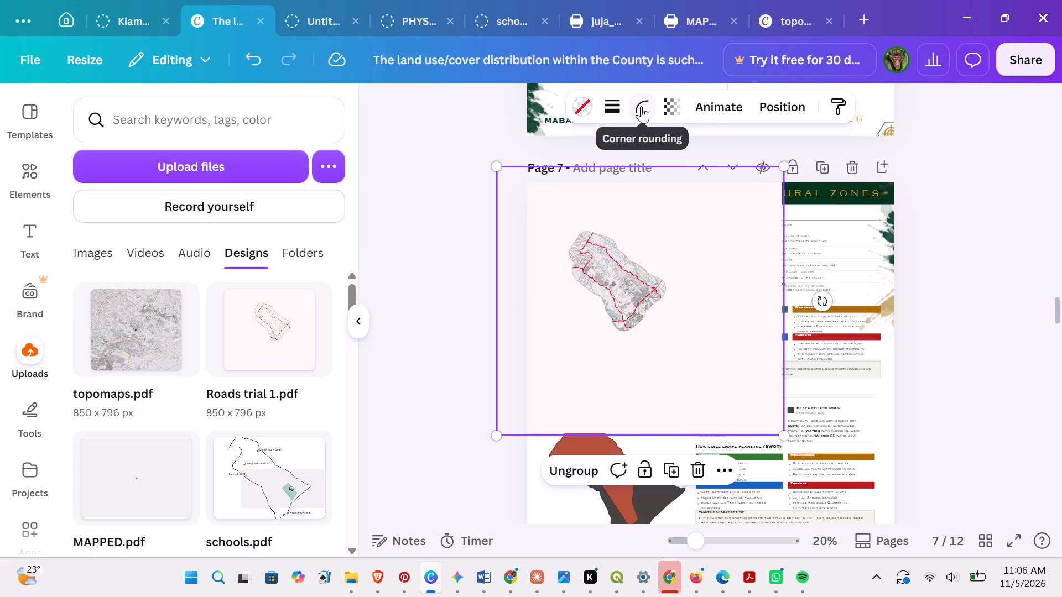
Set the topographic map group's transparency to 25.
{"action": "left_click", "coordinate": [674, 111]}
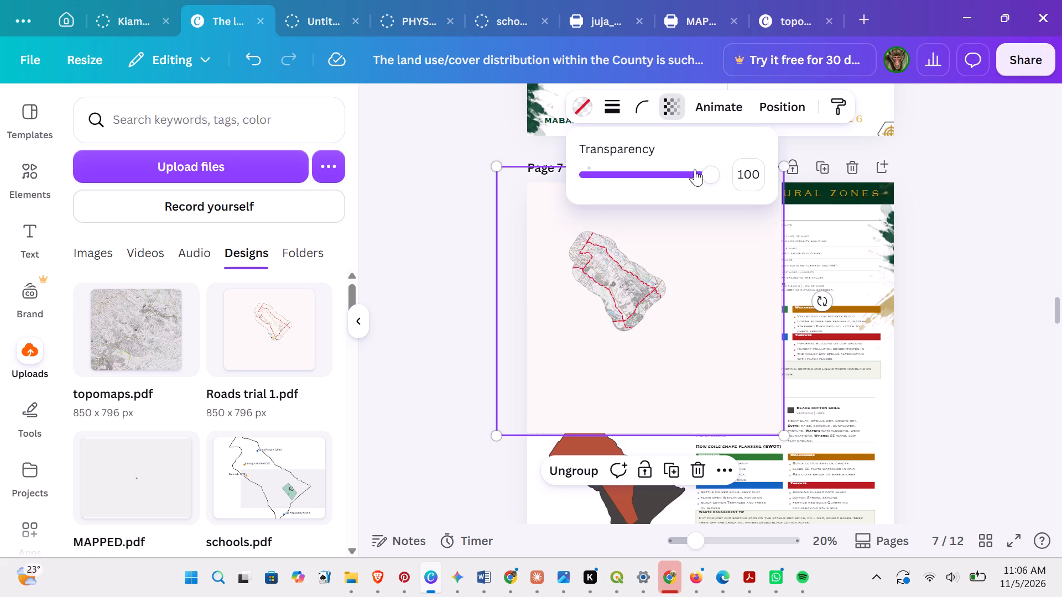
{"action": "left_click_drag", "start_coordinate": [714, 167], "coordinate": [607, 186]}
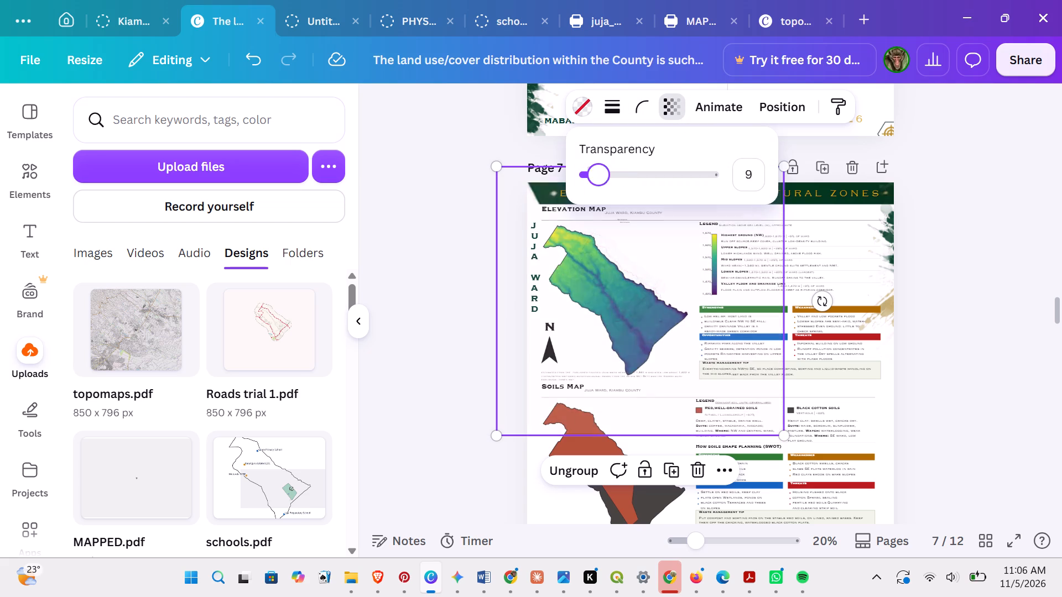
{"action": "left_click_drag", "start_coordinate": [607, 186], "coordinate": [616, 192]}
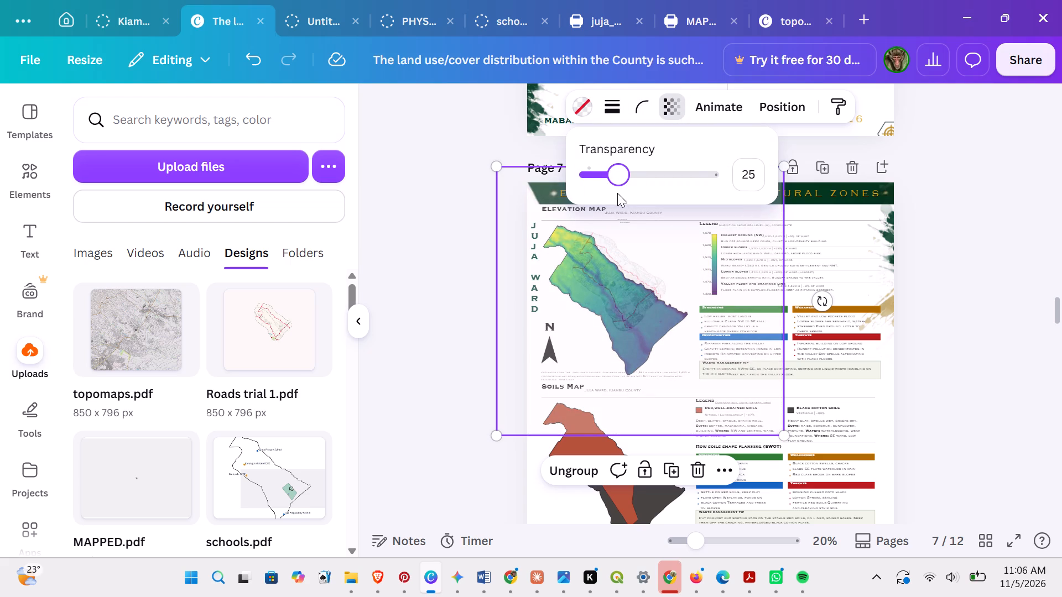
Enlarge the translucent topographic map group and align its red ward boundary over the elevation map.
{"action": "left_click_drag", "start_coordinate": [671, 305], "coordinate": [650, 305]}
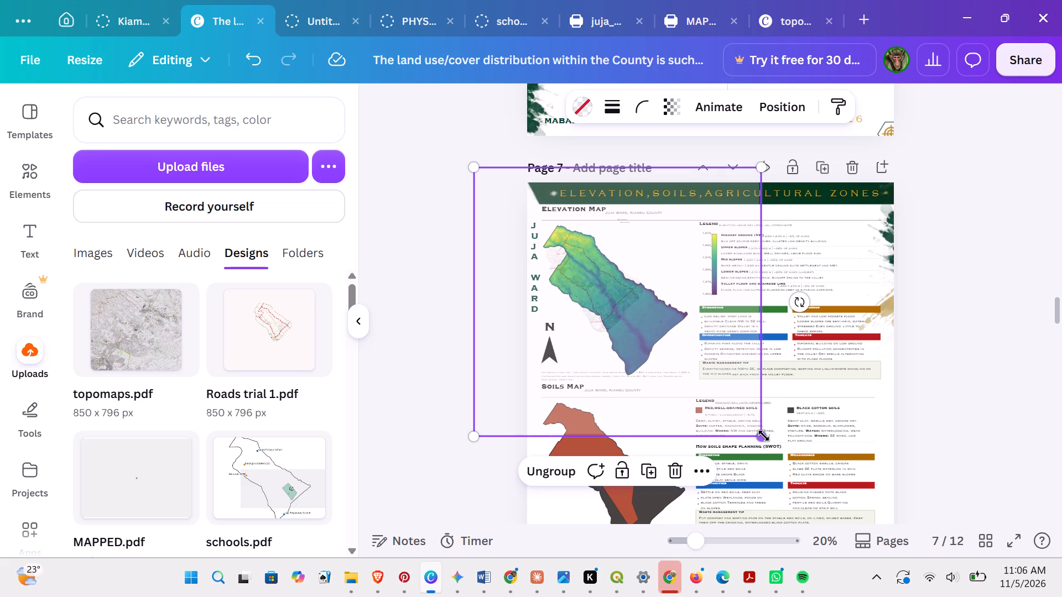
{"action": "left_click_drag", "start_coordinate": [764, 436], "coordinate": [840, 512]}
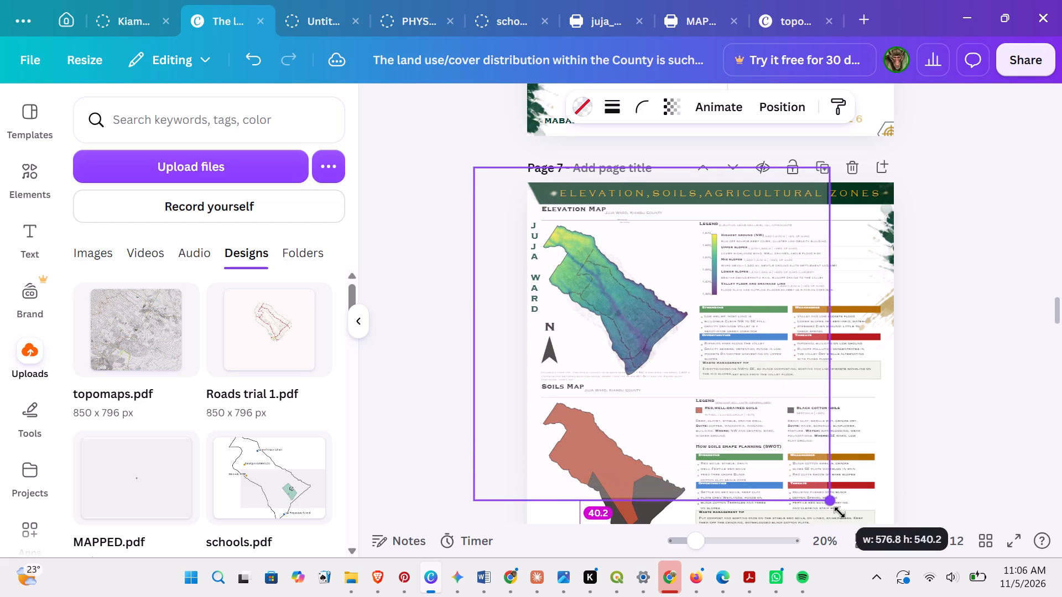
{"action": "left_click_drag", "start_coordinate": [840, 512], "coordinate": [848, 525]}
{"action": "left_click_drag", "start_coordinate": [617, 339], "coordinate": [597, 324]}
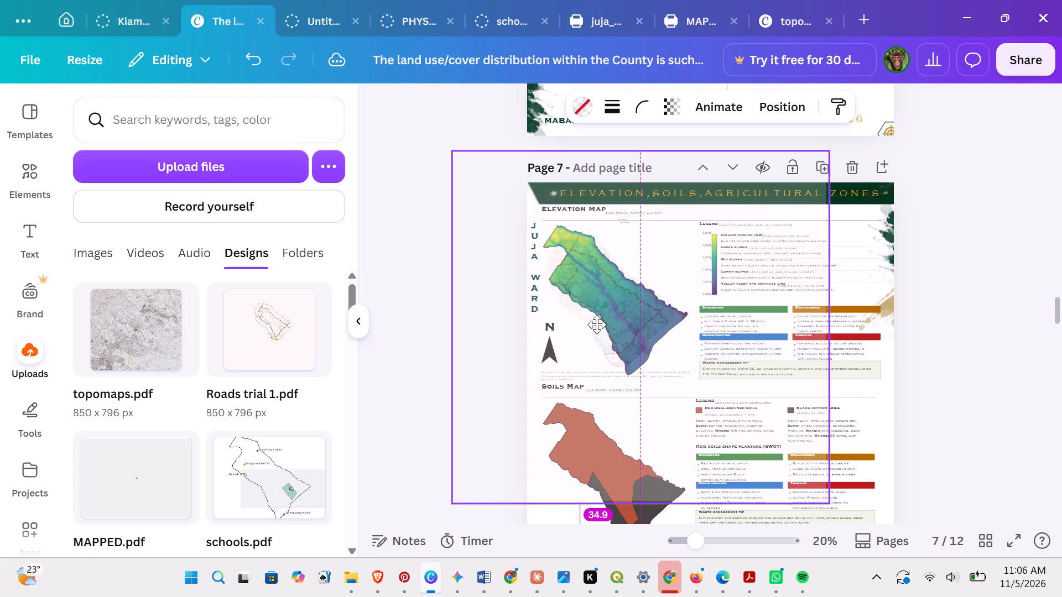
{"action": "left_click_drag", "start_coordinate": [597, 324], "coordinate": [597, 318]}
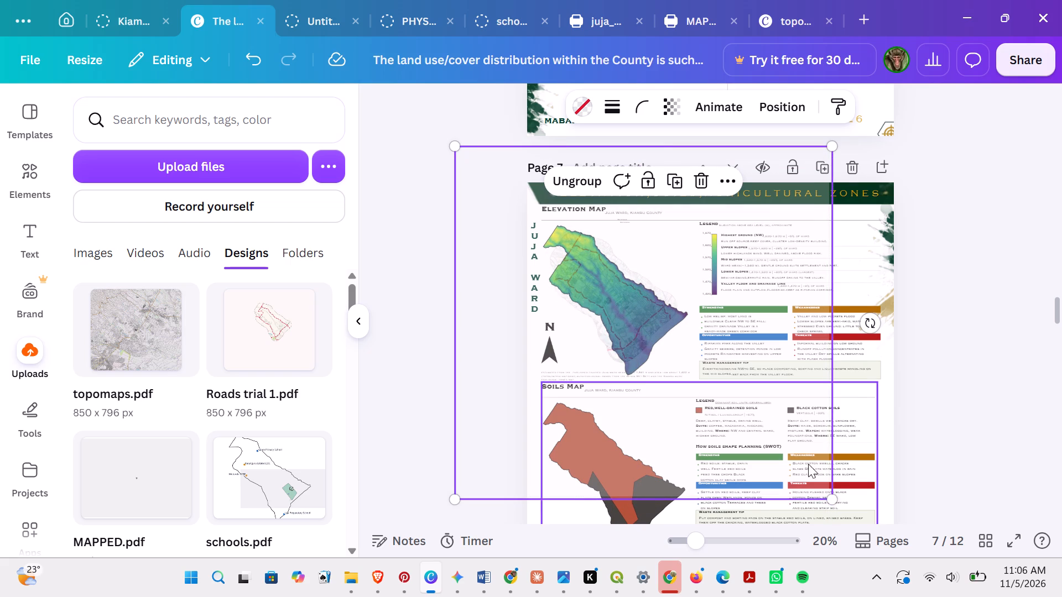
Scale the topographic map group up further and realign its ward boundary with the elevation map.
{"action": "left_click_drag", "start_coordinate": [836, 498], "coordinate": [839, 510]}
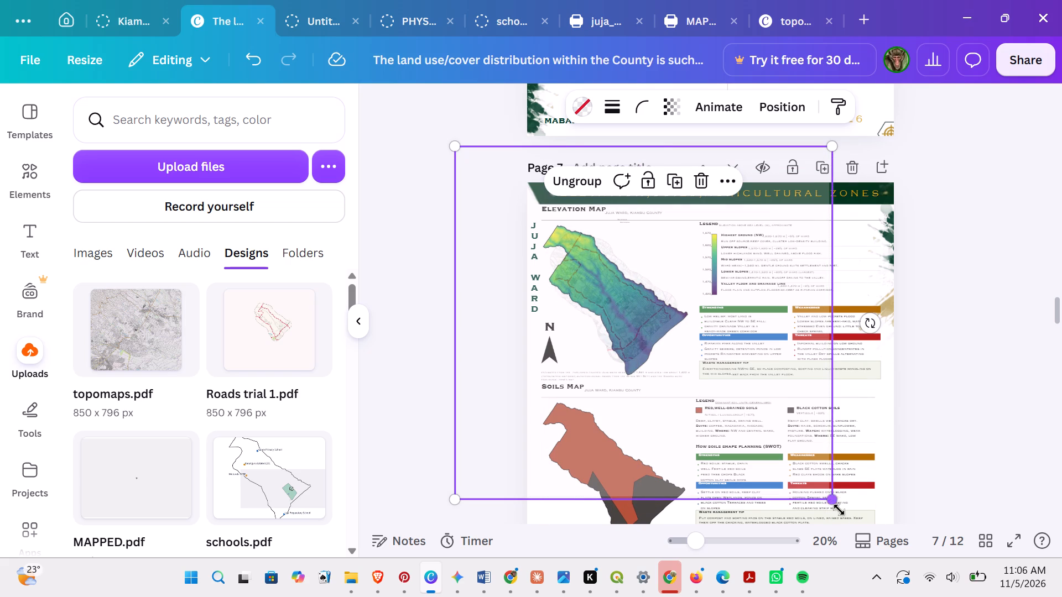
{"action": "left_click_drag", "start_coordinate": [839, 510], "coordinate": [877, 538]}
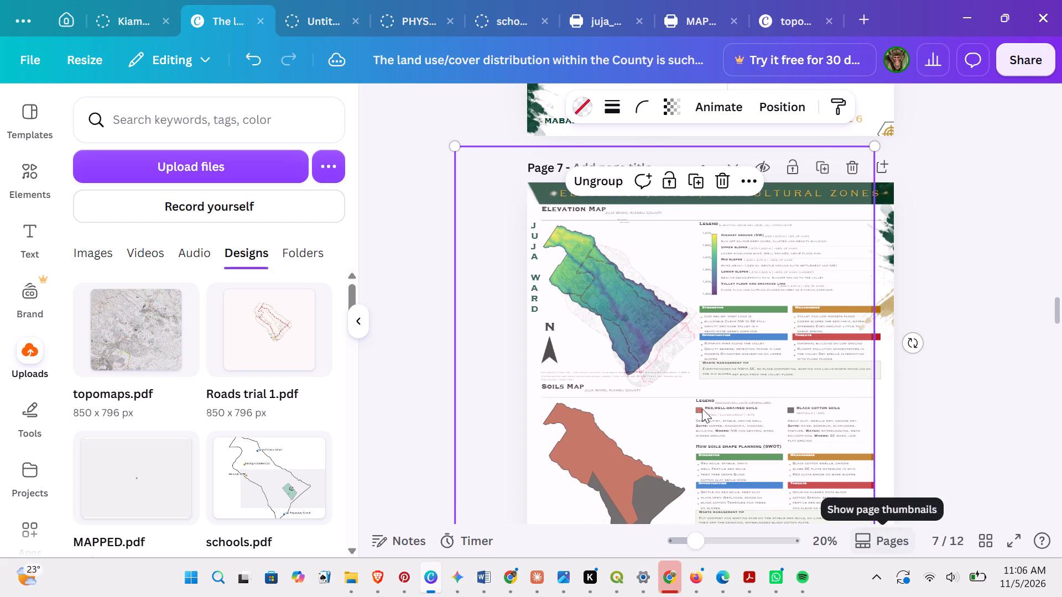
{"action": "left_click_drag", "start_coordinate": [683, 391], "coordinate": [669, 388]}
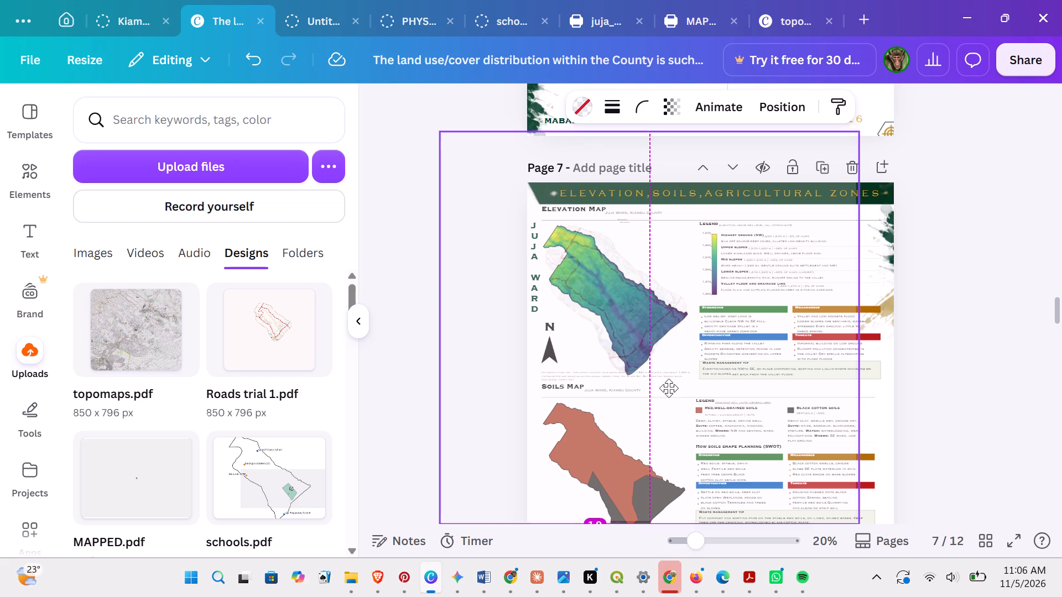
{"action": "left_click_drag", "start_coordinate": [669, 388], "coordinate": [673, 402]}
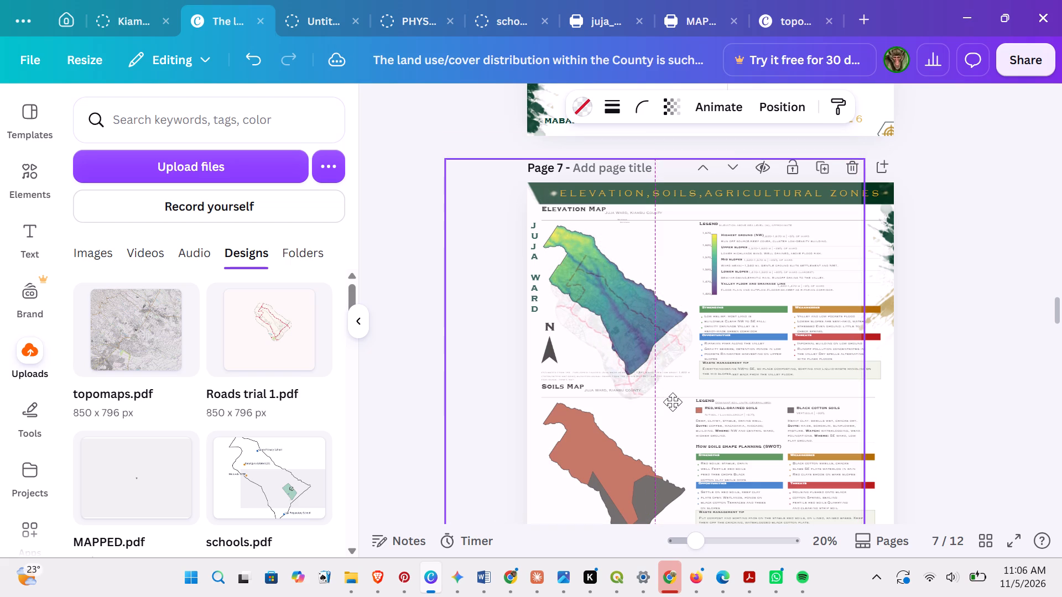
{"action": "left_click_drag", "start_coordinate": [673, 402], "coordinate": [675, 388]}
Enlarge the topographic map group beyond the page width and fine-tune its position to match the elevation map's ward outline.
{"action": "scroll", "coordinate": [767, 317], "scroll_direction": "down", "scroll_amount": 2}
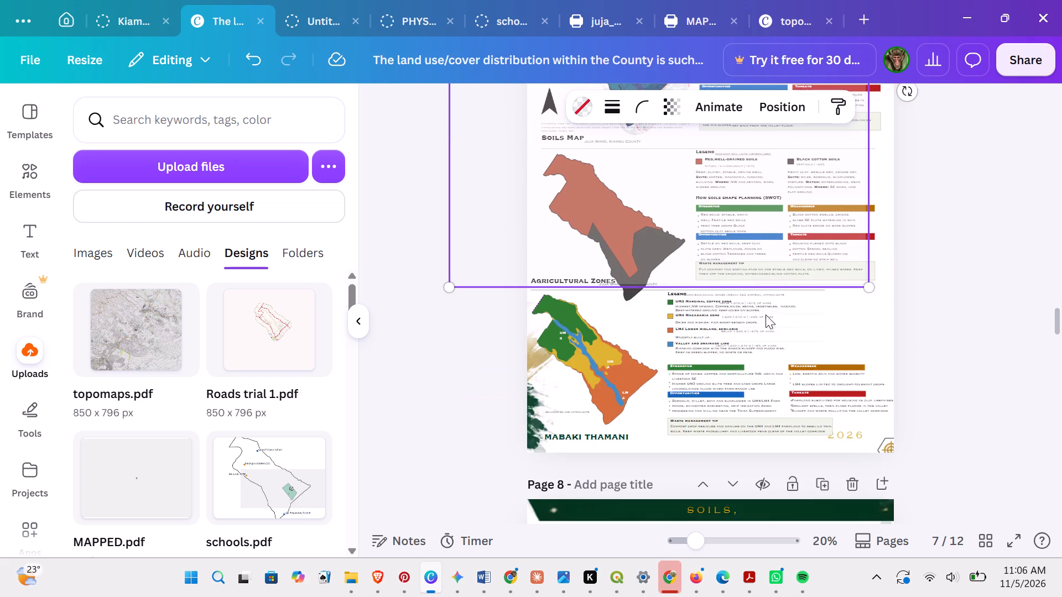
{"action": "left_click_drag", "start_coordinate": [873, 291], "coordinate": [904, 329]}
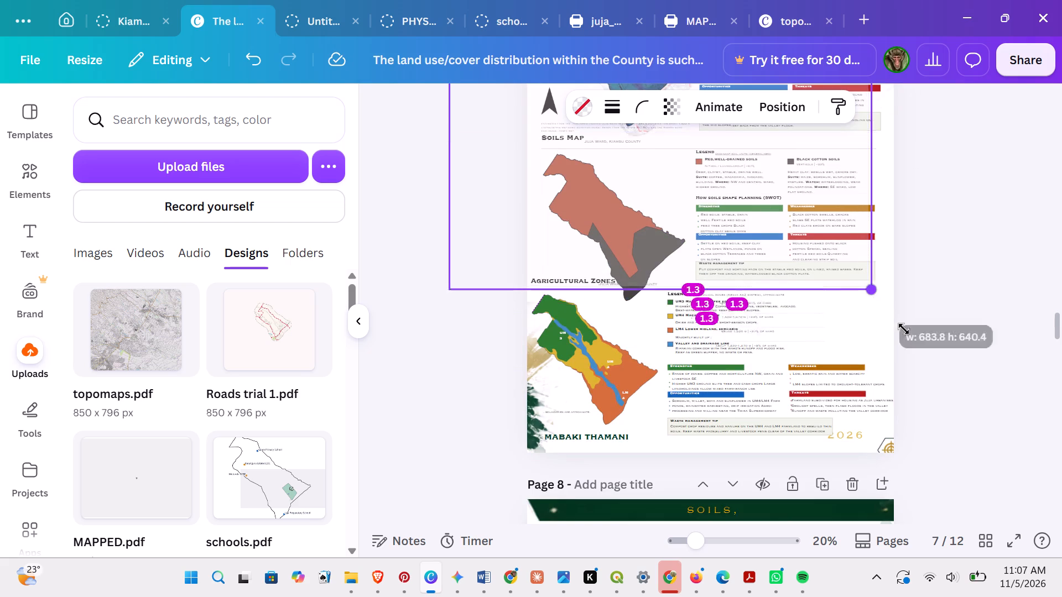
{"action": "left_click_drag", "start_coordinate": [904, 329], "coordinate": [958, 371]}
{"action": "scroll", "coordinate": [820, 303], "scroll_direction": "up", "scroll_amount": 1}
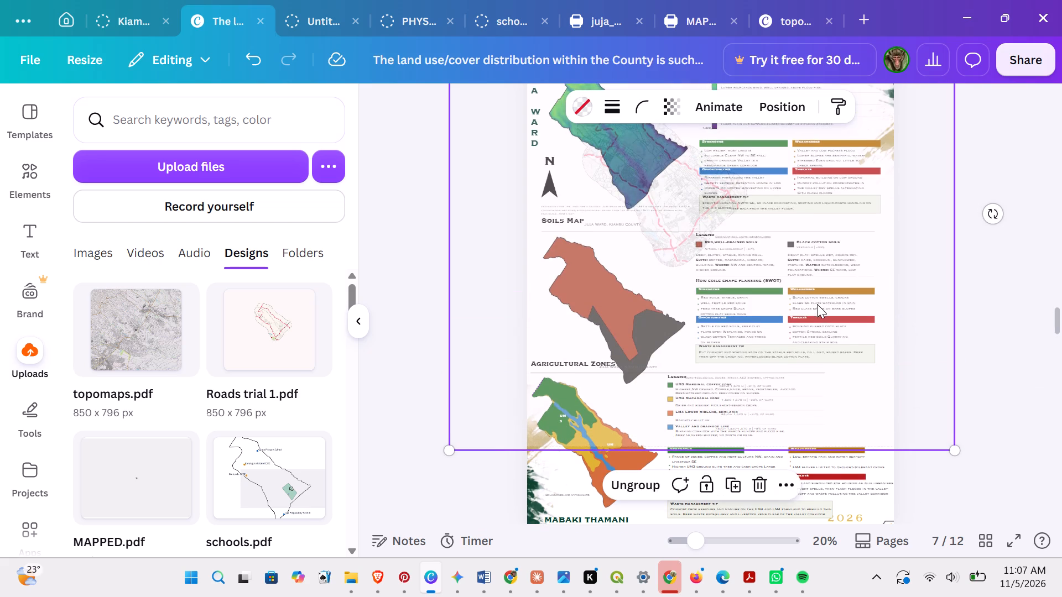
{"action": "scroll", "coordinate": [810, 309], "scroll_direction": "up", "scroll_amount": 2}
{"action": "left_click_drag", "start_coordinate": [796, 370], "coordinate": [779, 362]}
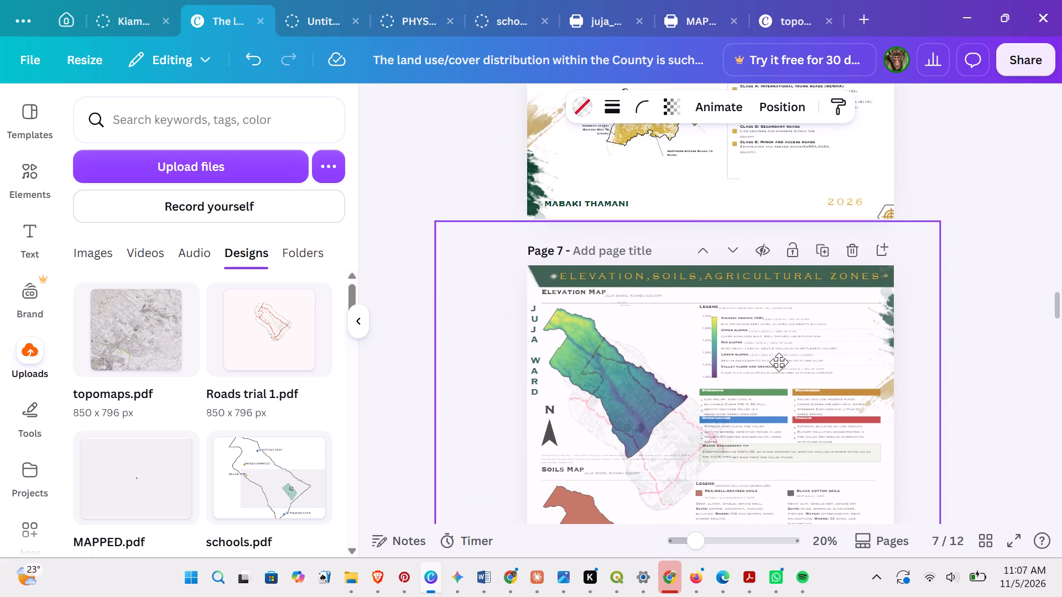
{"action": "left_click_drag", "start_coordinate": [779, 362], "coordinate": [759, 322]}
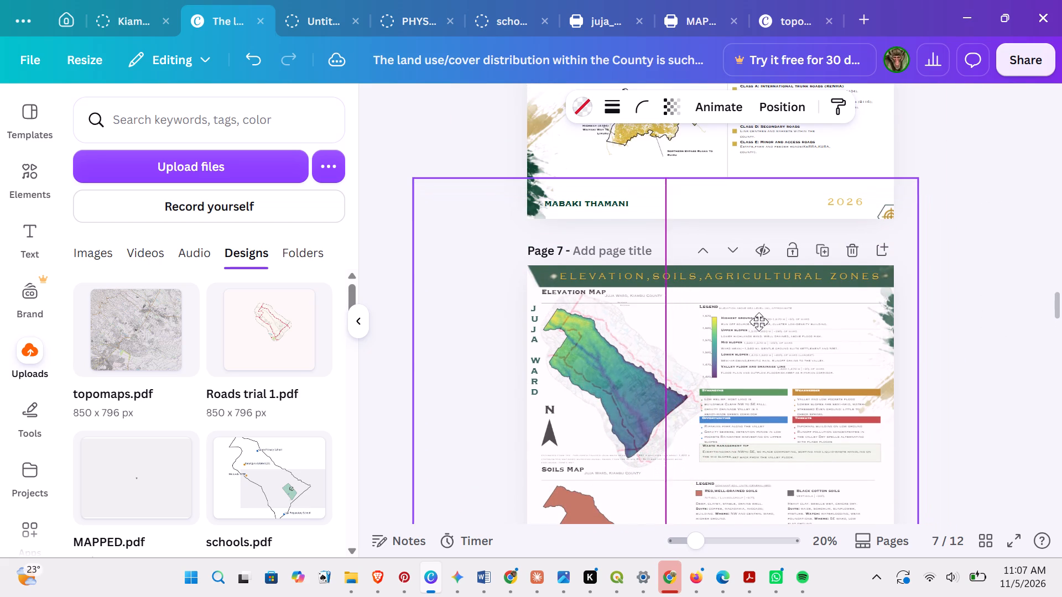
{"action": "left_click_drag", "start_coordinate": [759, 322], "coordinate": [754, 327]}
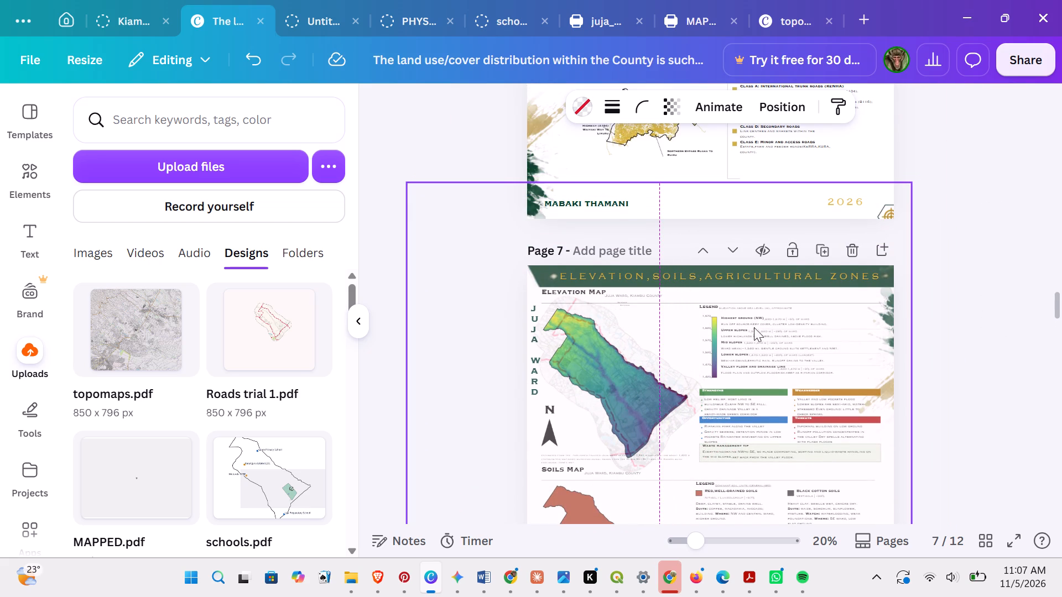
{"action": "left_click_drag", "start_coordinate": [754, 327], "coordinate": [749, 326]}
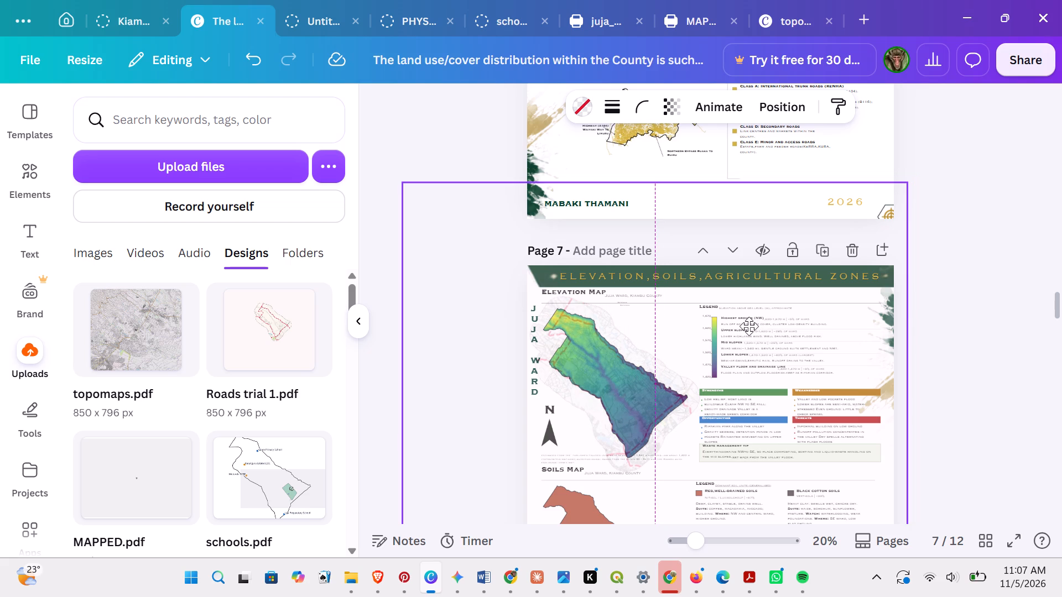
{"action": "left_click_drag", "start_coordinate": [749, 326], "coordinate": [757, 328]}
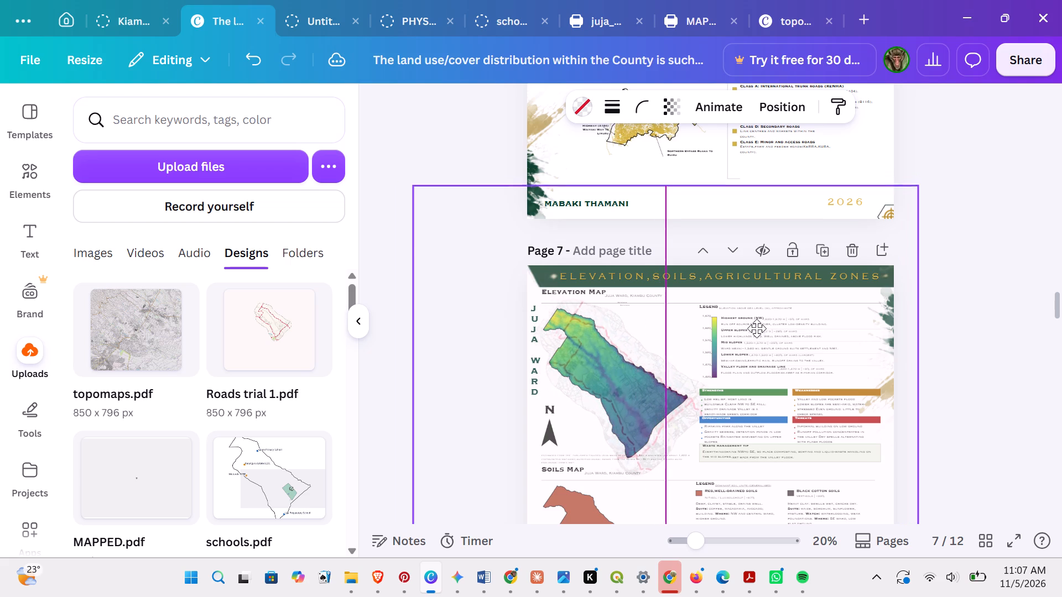
{"action": "left_click_drag", "start_coordinate": [757, 328], "coordinate": [753, 324]}
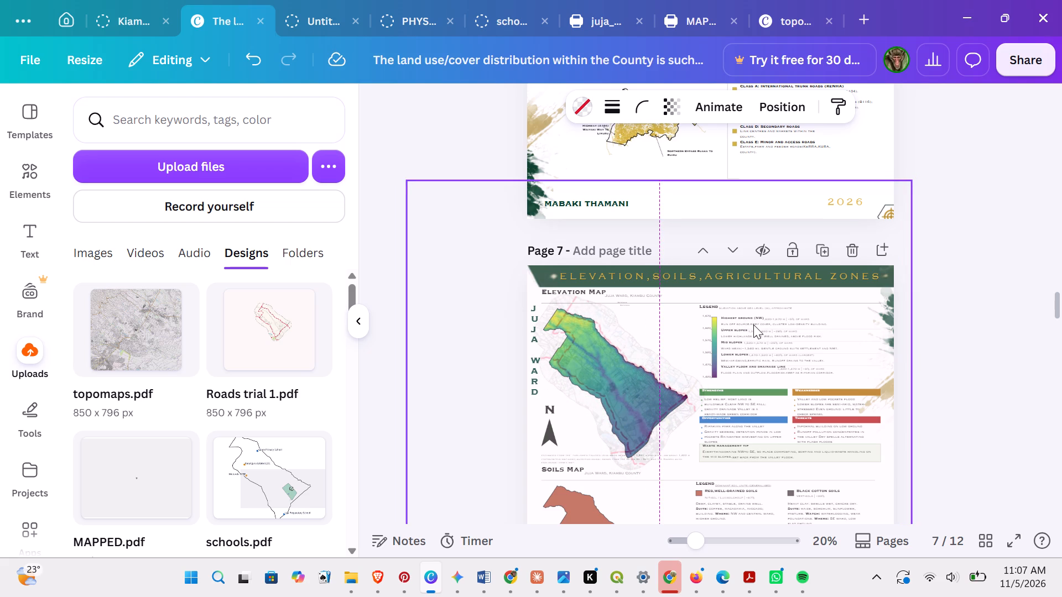
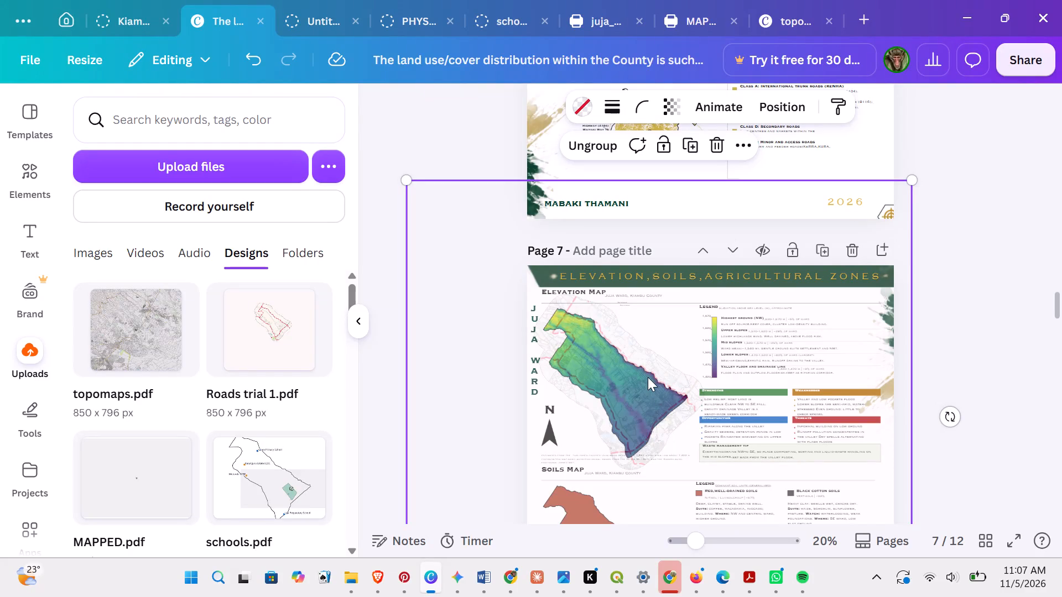
Enlarge the topographic map group slightly to about 830 by 777 mm and realign its red ward boundary over the elevation map.
{"action": "left_click", "coordinate": [648, 377]}
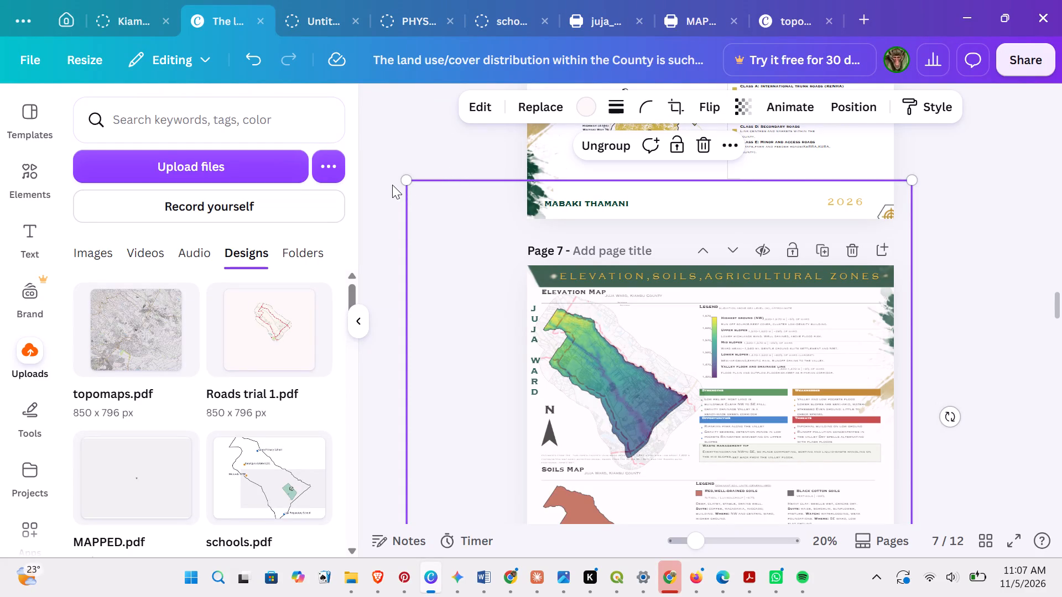
{"action": "left_click_drag", "start_coordinate": [404, 182], "coordinate": [400, 172]}
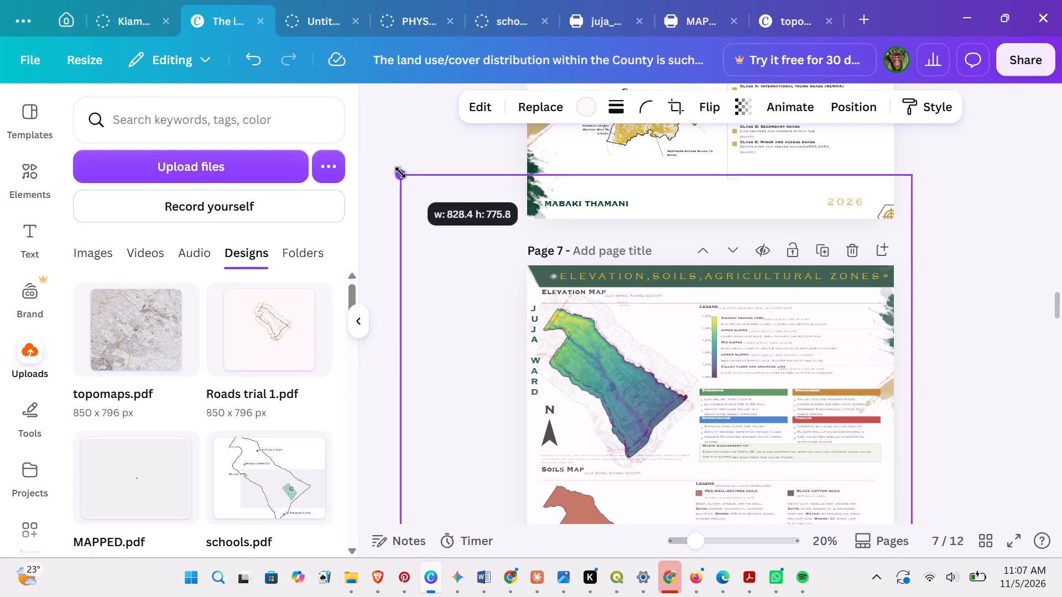
{"action": "left_click_drag", "start_coordinate": [400, 172], "coordinate": [400, 172]}
{"action": "left_click_drag", "start_coordinate": [669, 386], "coordinate": [668, 385]}
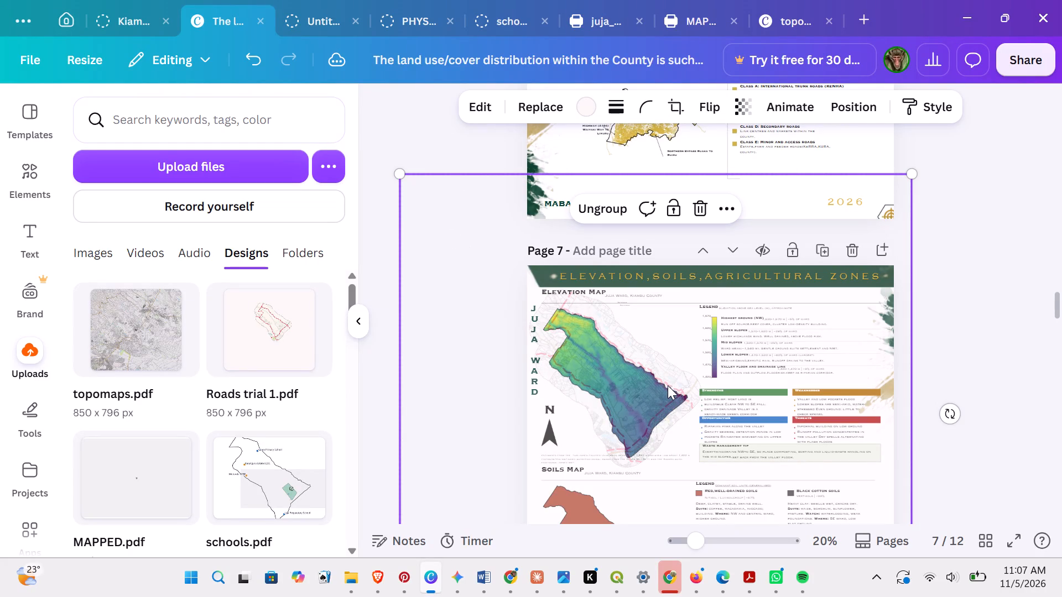
{"action": "left_click_drag", "start_coordinate": [668, 385], "coordinate": [664, 390]}
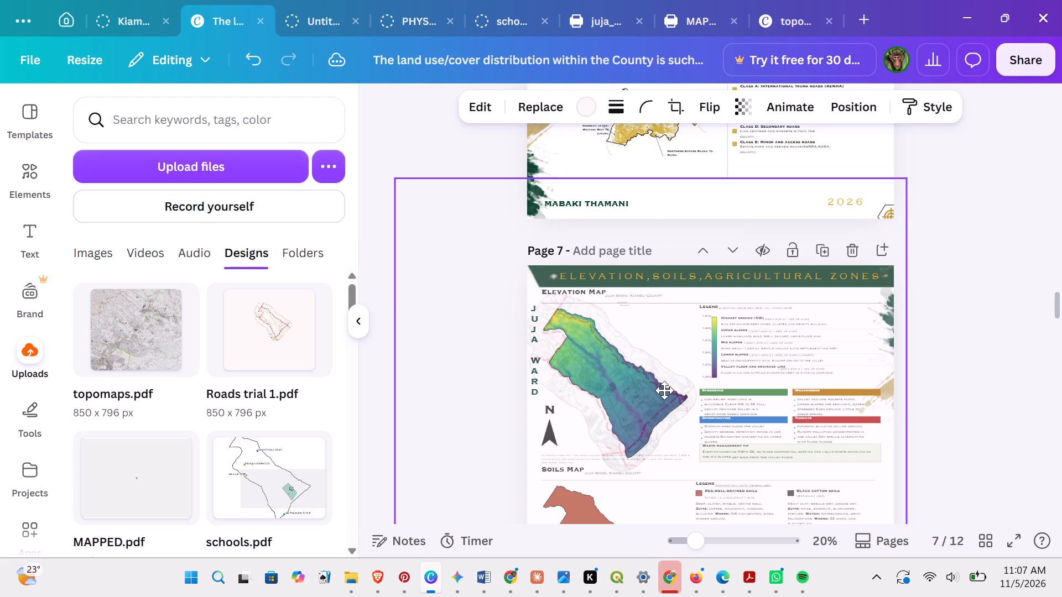
{"action": "left_click_drag", "start_coordinate": [664, 390], "coordinate": [668, 387]}
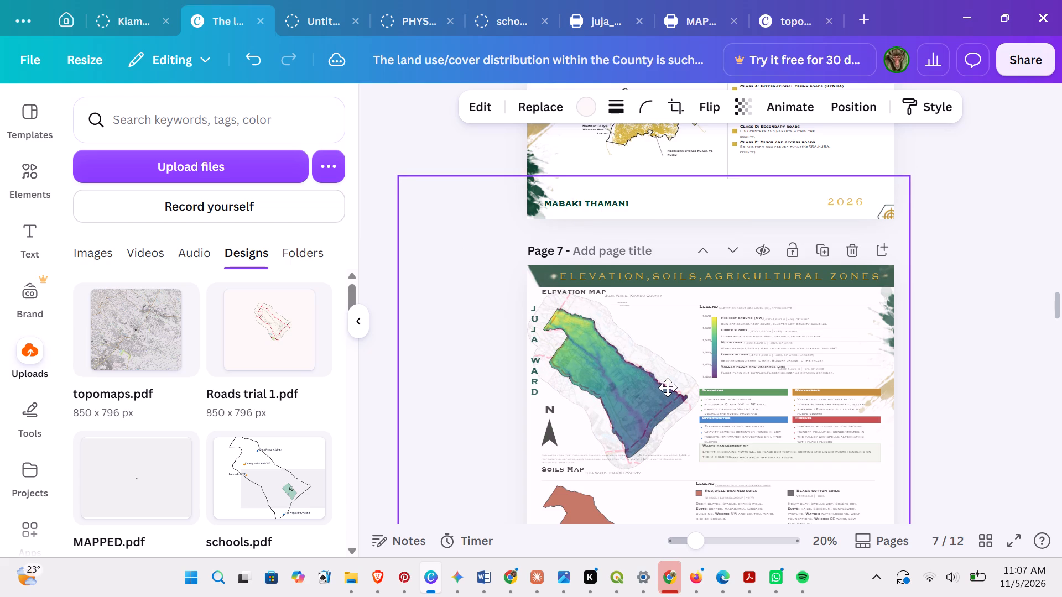
{"action": "left_click_drag", "start_coordinate": [668, 387], "coordinate": [669, 394]}
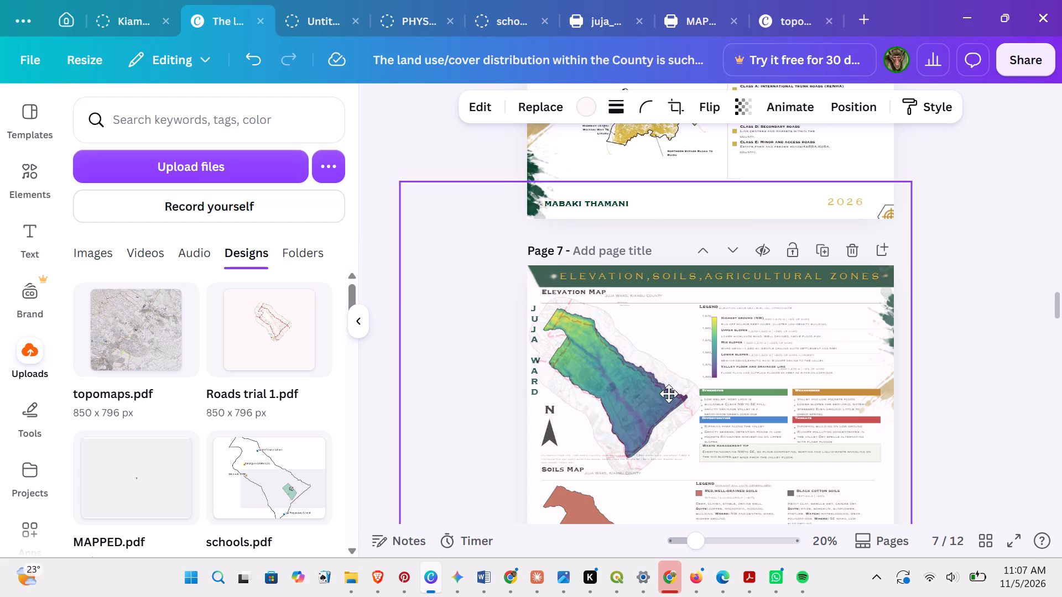
{"action": "left_click_drag", "start_coordinate": [669, 394], "coordinate": [669, 391]}
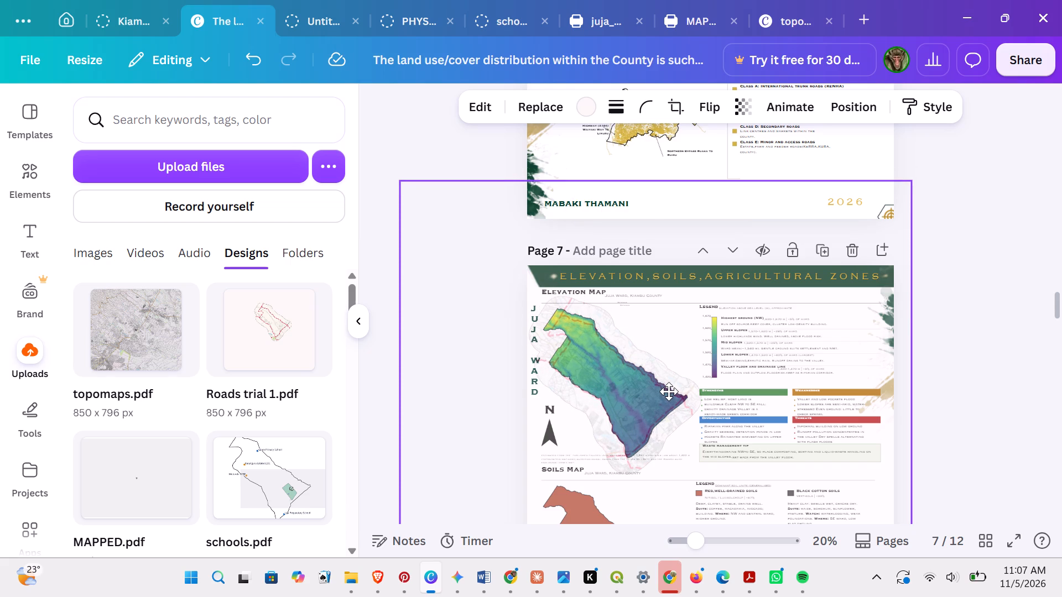
{"action": "left_click", "coordinate": [1023, 358]}
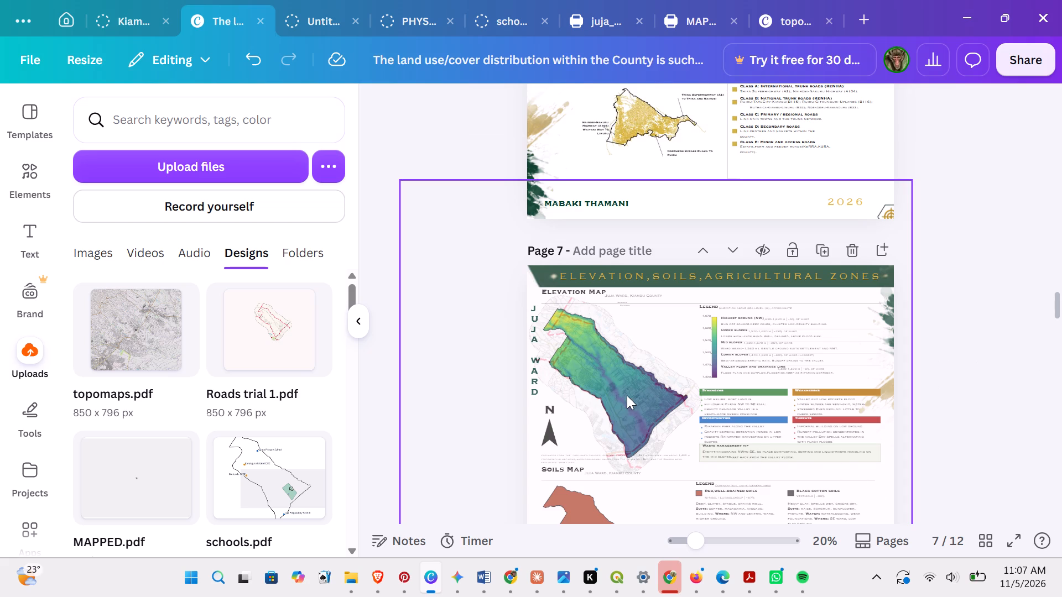
Examine up close how well the topographic map's ward boundary matches the elevation map's outline.
{"action": "left_click", "coordinate": [733, 537]}
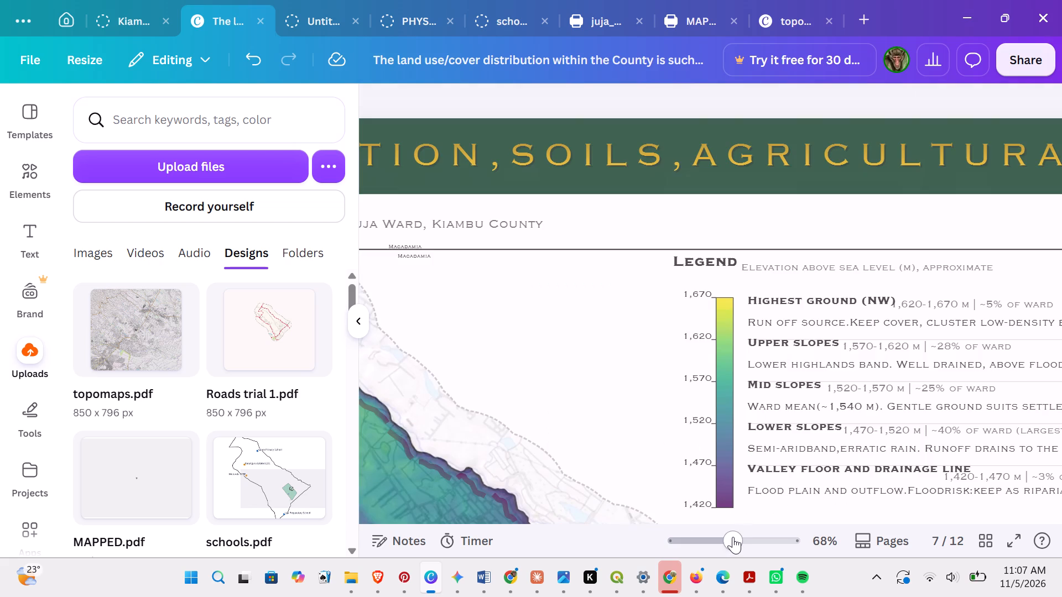
{"action": "scroll", "coordinate": [769, 337], "scroll_direction": "down", "scroll_amount": 1}
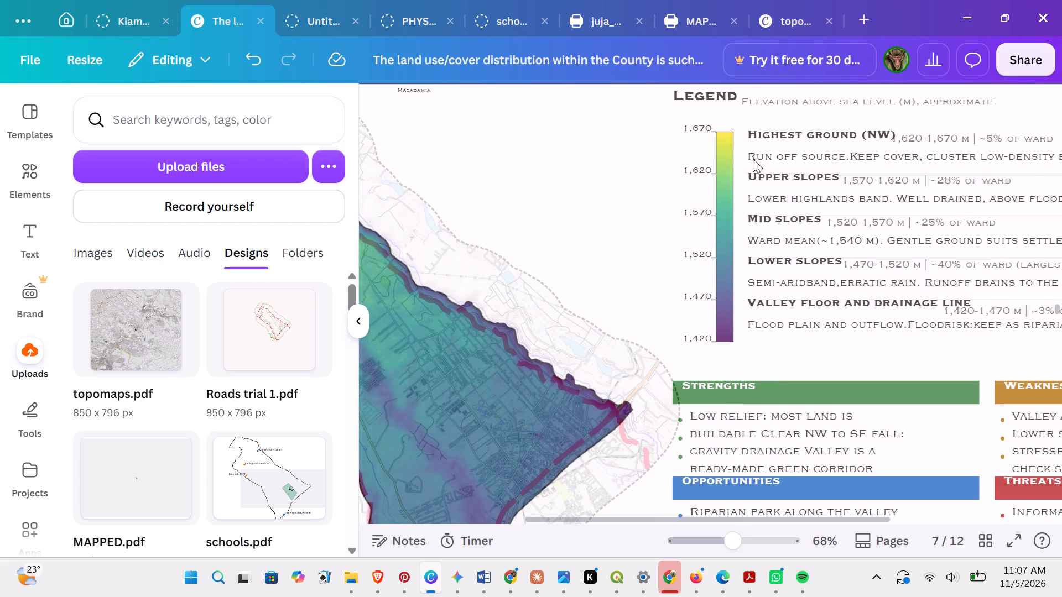
{"action": "left_click", "coordinate": [636, 180]}
{"action": "left_click", "coordinate": [636, 180]}
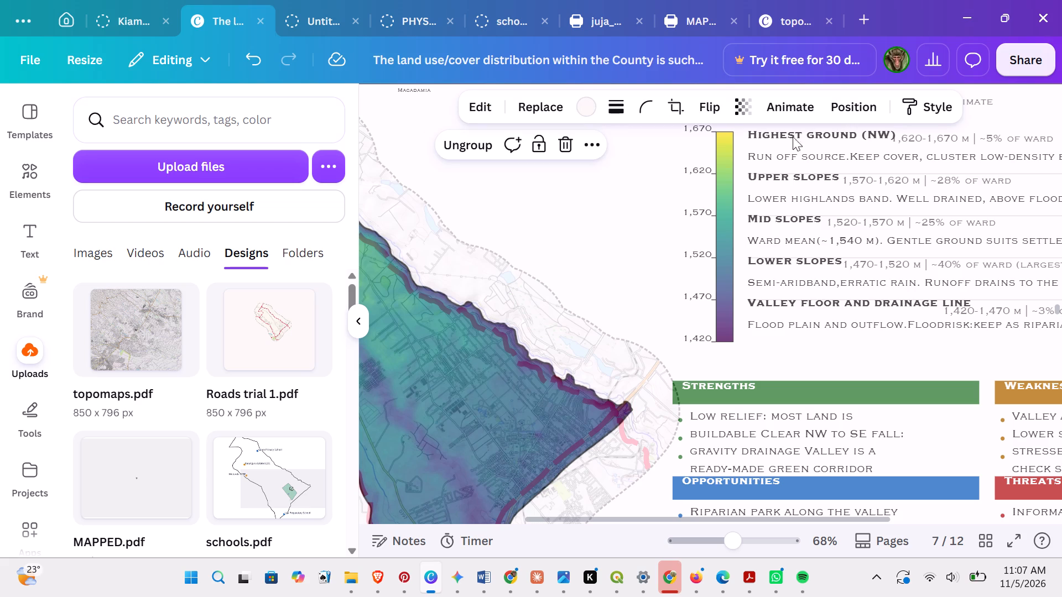
{"action": "left_click", "coordinate": [548, 219]}
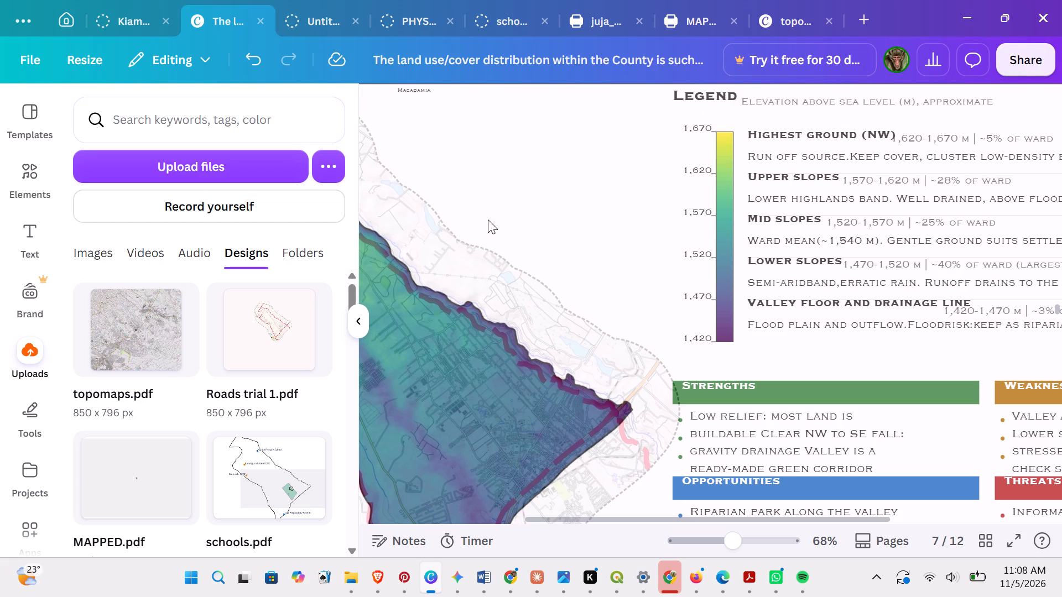
{"action": "left_click", "coordinate": [537, 349]}
{"action": "left_click", "coordinate": [688, 108]}
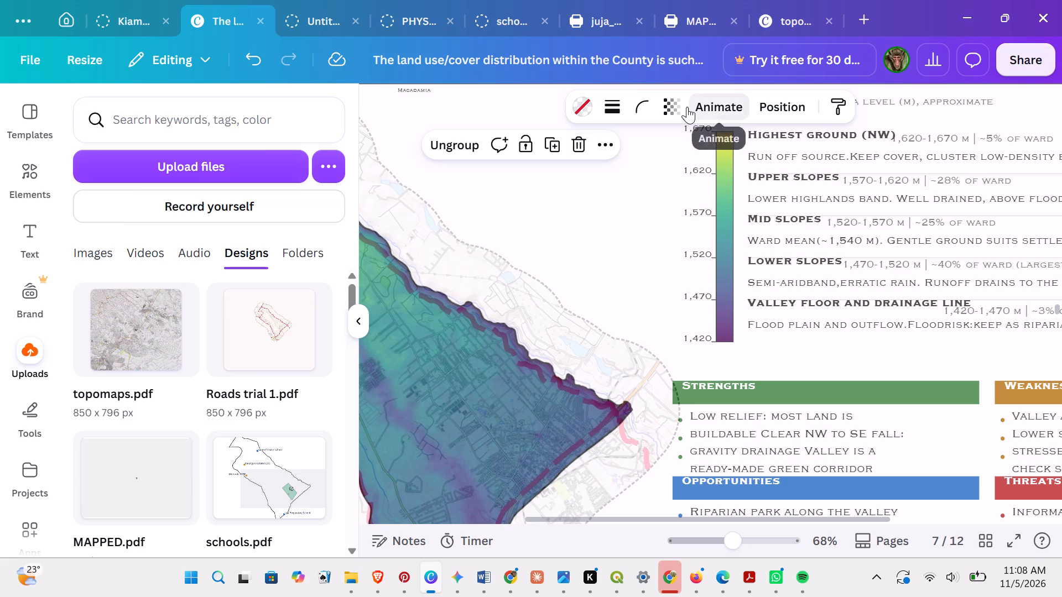
{"action": "left_click", "coordinate": [680, 109]}
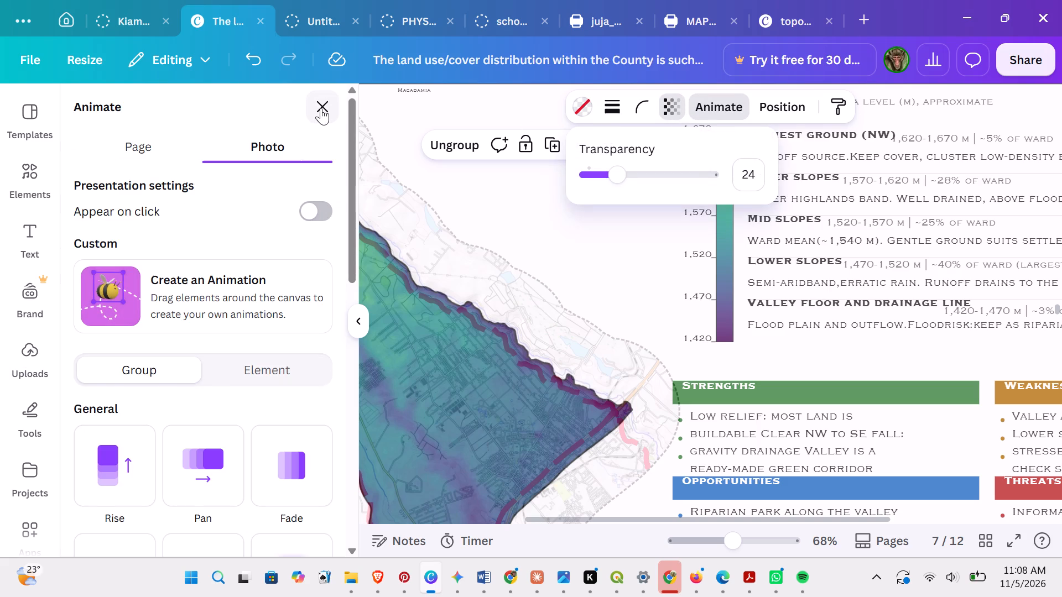
{"action": "left_click", "coordinate": [321, 108]}
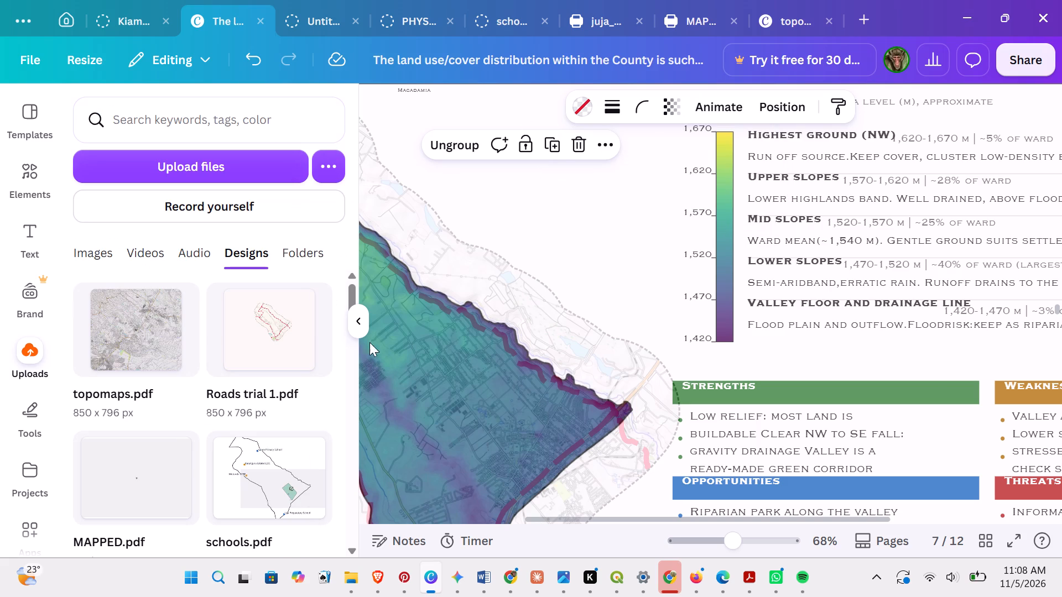
{"action": "left_click", "coordinate": [361, 315]}
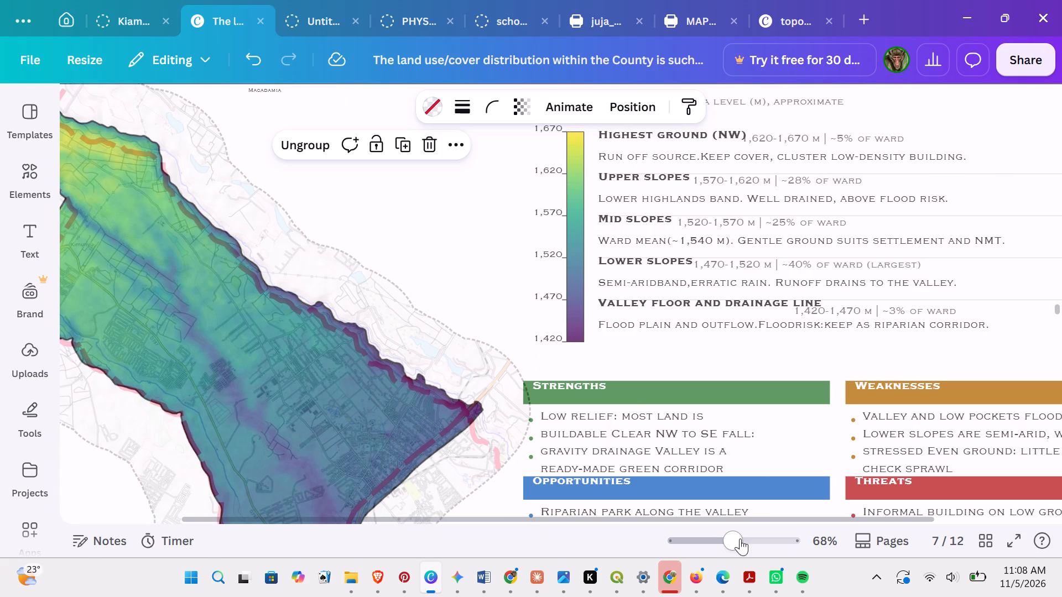
Set the topographic map group's transparency to 13.
{"action": "left_click_drag", "start_coordinate": [740, 538], "coordinate": [701, 532]}
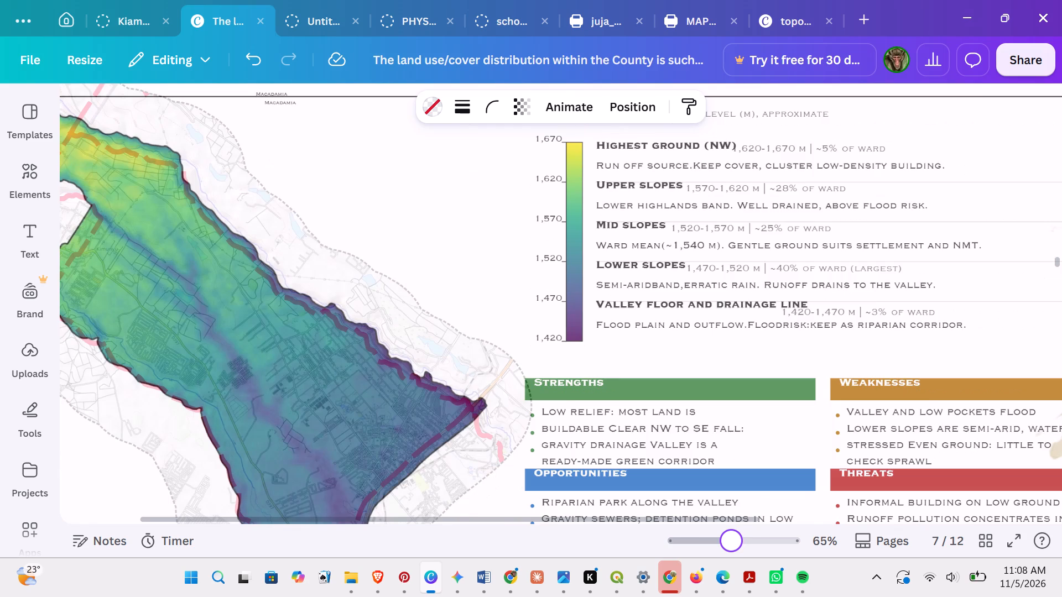
{"action": "left_click_drag", "start_coordinate": [701, 532], "coordinate": [705, 533]}
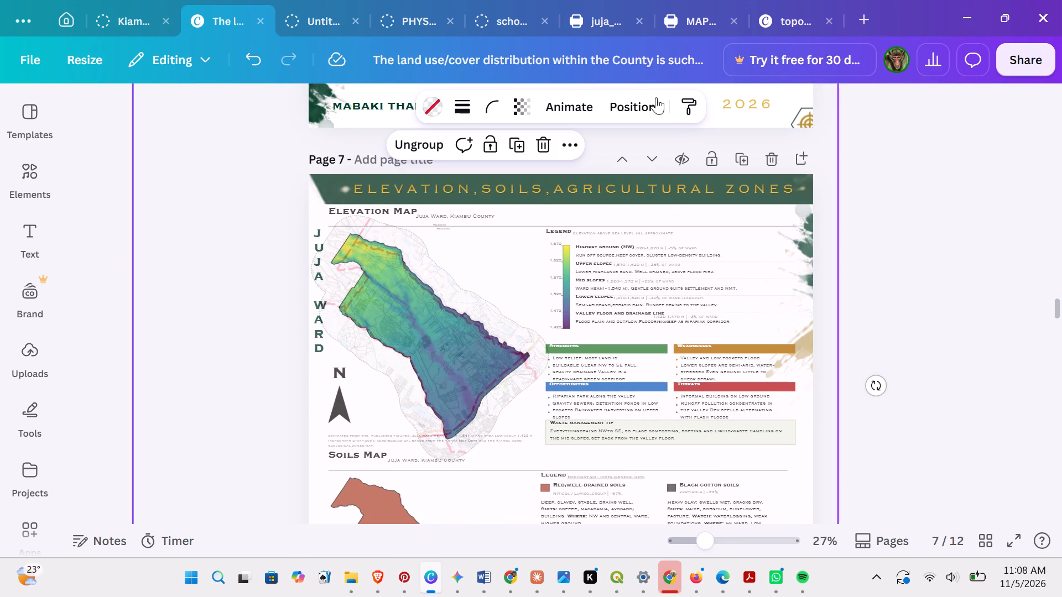
{"action": "left_click", "coordinate": [625, 109]}
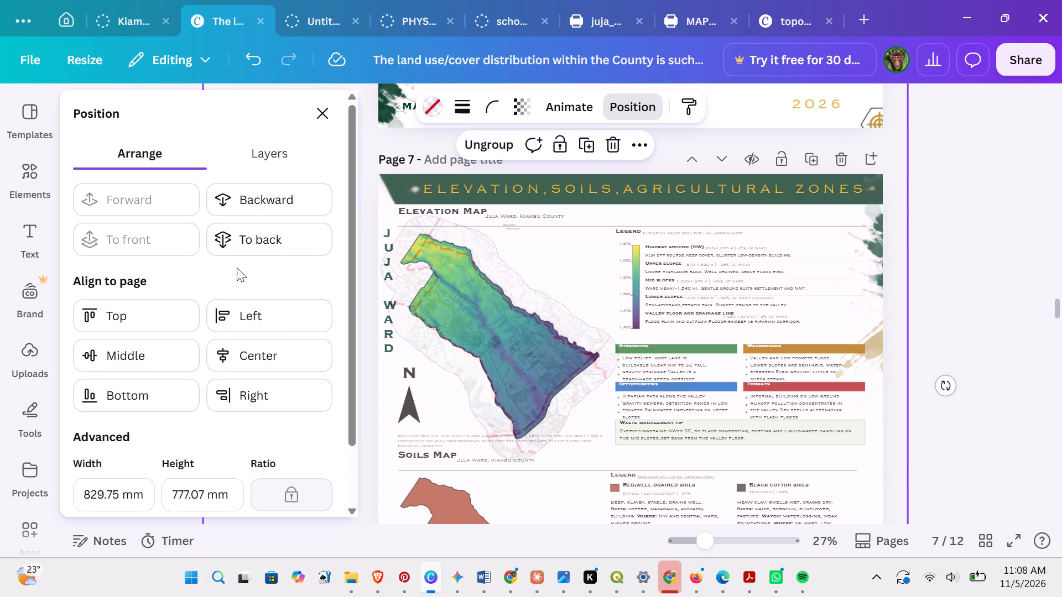
{"action": "left_click", "coordinate": [527, 113]}
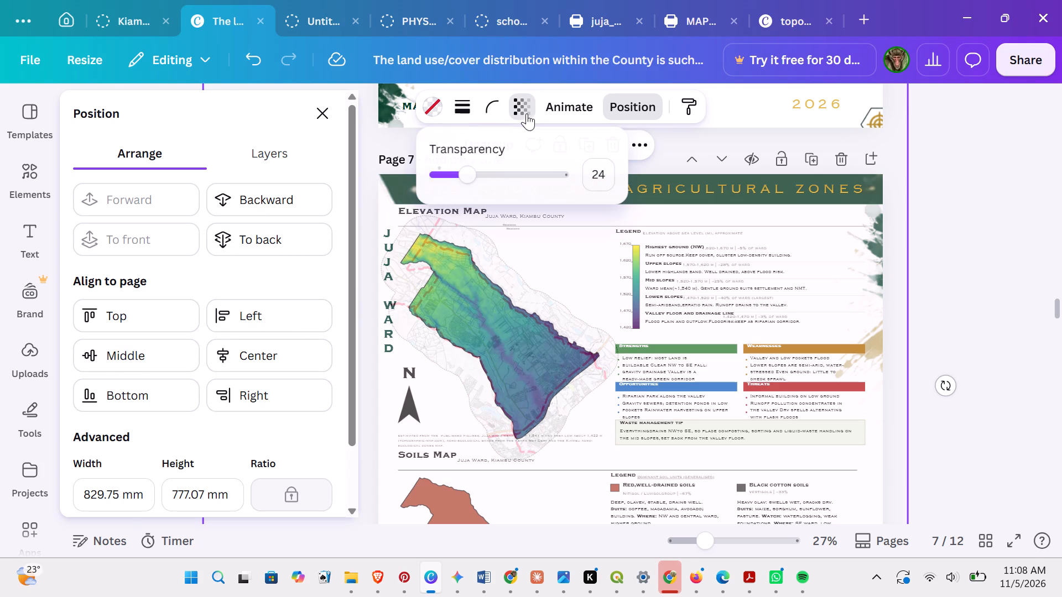
{"action": "left_click_drag", "start_coordinate": [465, 175], "coordinate": [467, 175]}
{"action": "left_click_drag", "start_coordinate": [467, 175], "coordinate": [523, 183]}
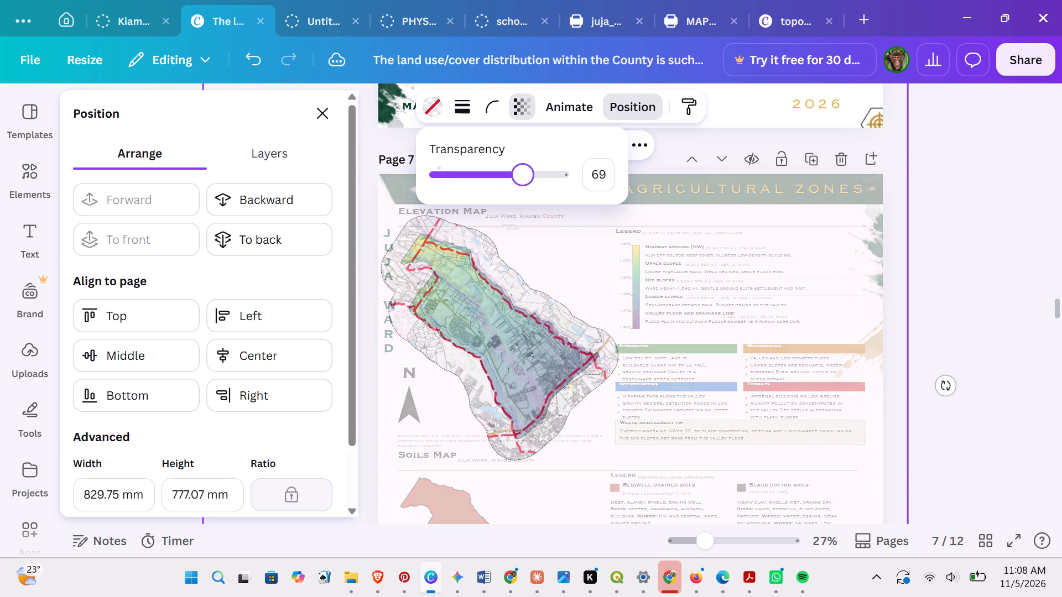
{"action": "left_click_drag", "start_coordinate": [523, 183], "coordinate": [511, 185]}
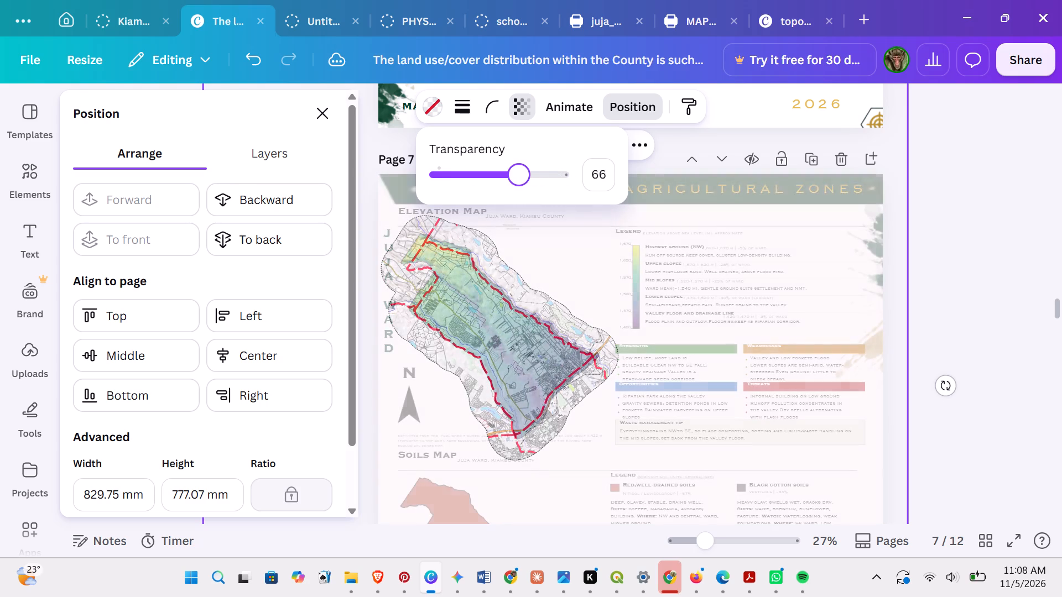
{"action": "left_click_drag", "start_coordinate": [511, 185], "coordinate": [463, 194]}
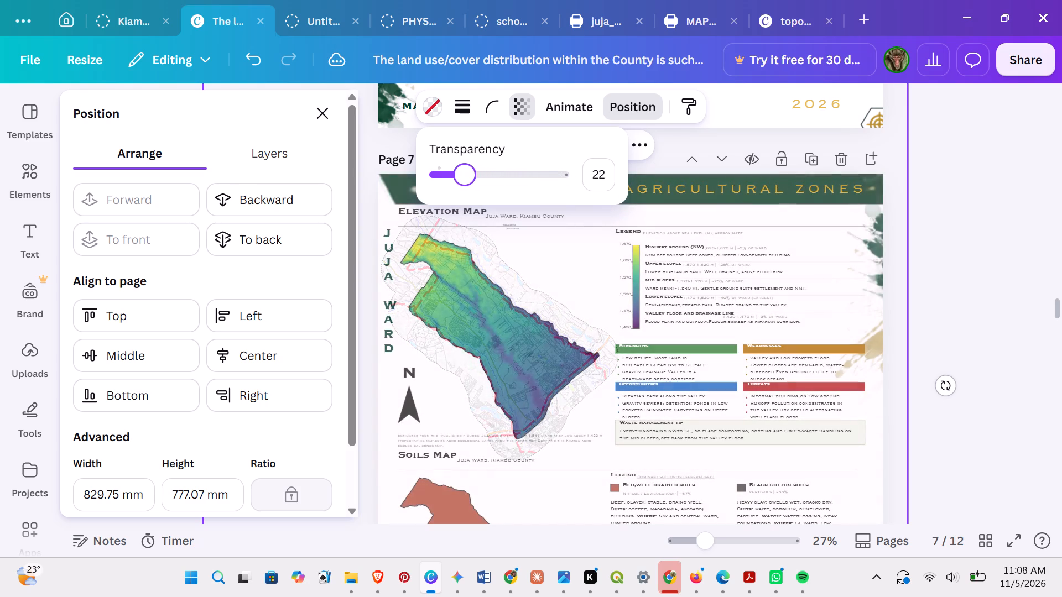
{"action": "left_click_drag", "start_coordinate": [463, 194], "coordinate": [459, 199]}
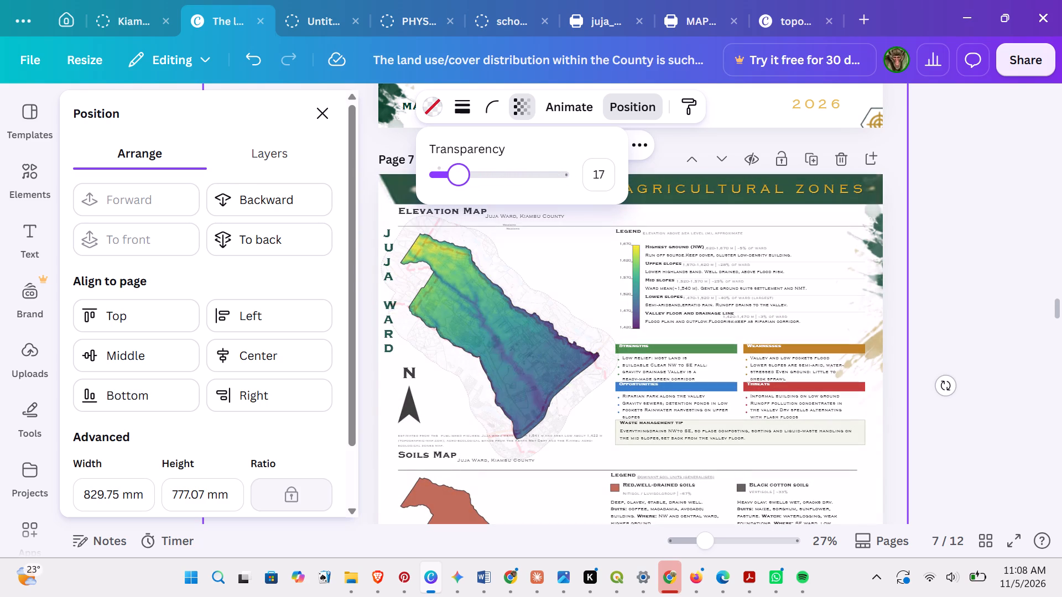
{"action": "left_click_drag", "start_coordinate": [459, 199], "coordinate": [452, 202]}
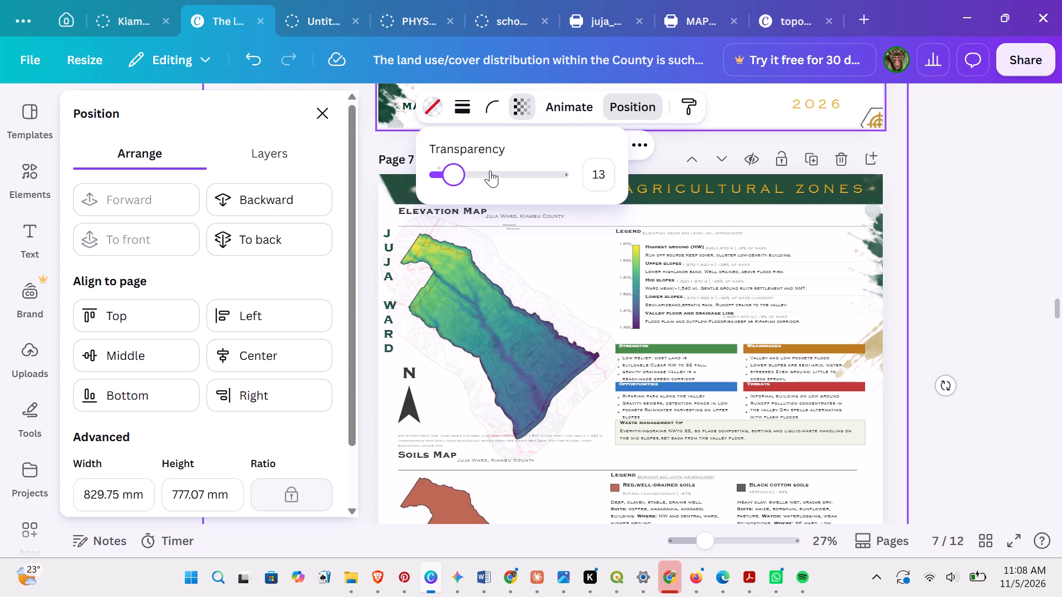
{"action": "left_click", "coordinate": [992, 374]}
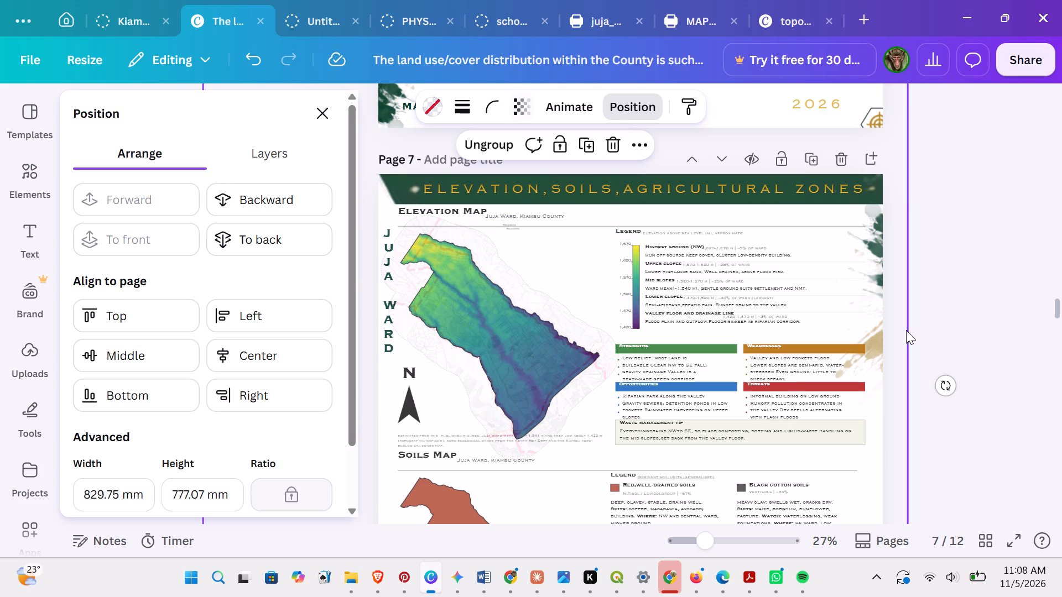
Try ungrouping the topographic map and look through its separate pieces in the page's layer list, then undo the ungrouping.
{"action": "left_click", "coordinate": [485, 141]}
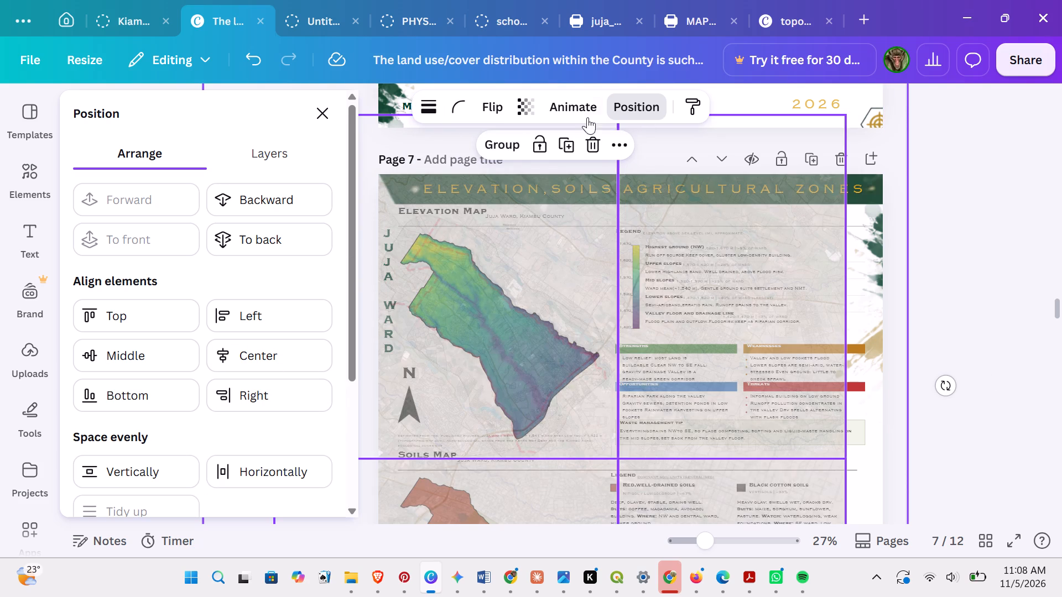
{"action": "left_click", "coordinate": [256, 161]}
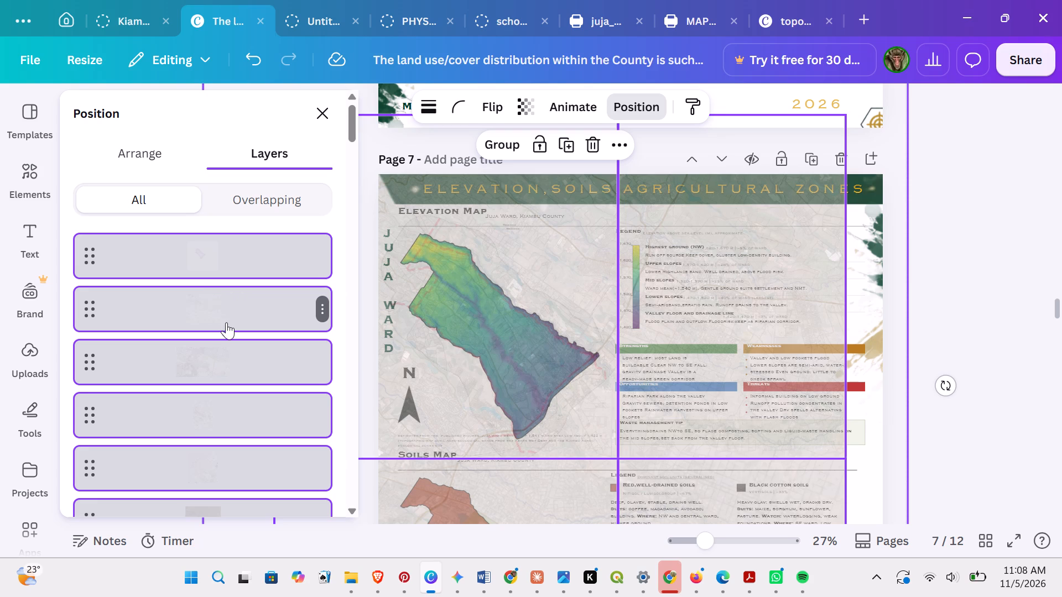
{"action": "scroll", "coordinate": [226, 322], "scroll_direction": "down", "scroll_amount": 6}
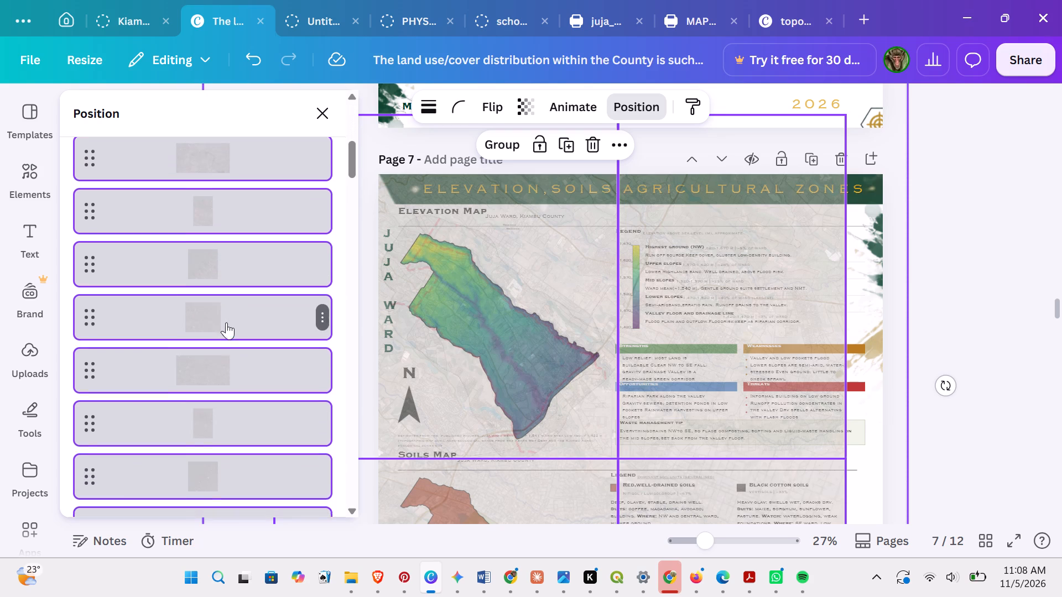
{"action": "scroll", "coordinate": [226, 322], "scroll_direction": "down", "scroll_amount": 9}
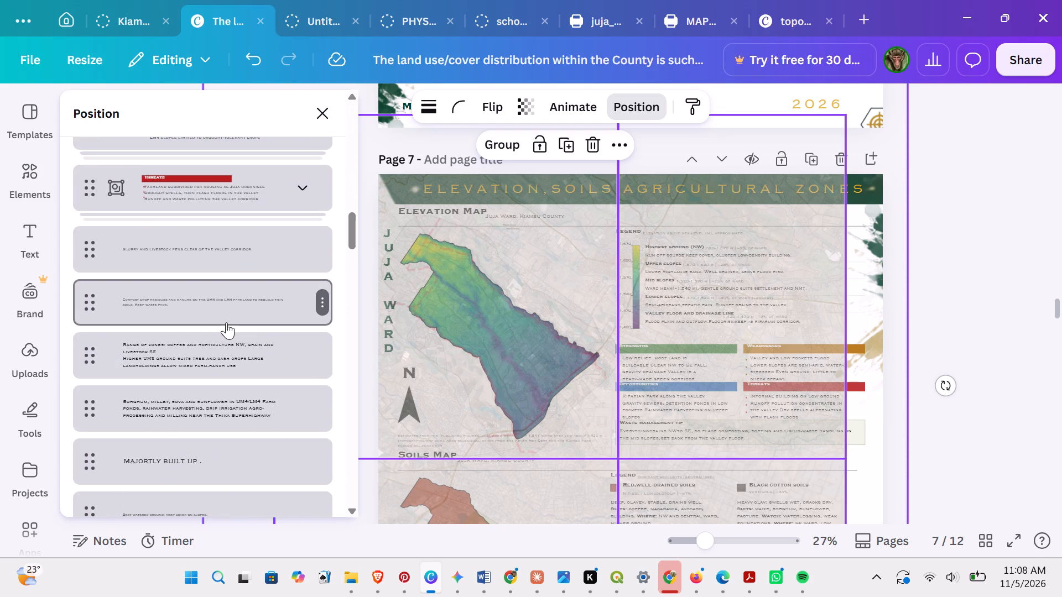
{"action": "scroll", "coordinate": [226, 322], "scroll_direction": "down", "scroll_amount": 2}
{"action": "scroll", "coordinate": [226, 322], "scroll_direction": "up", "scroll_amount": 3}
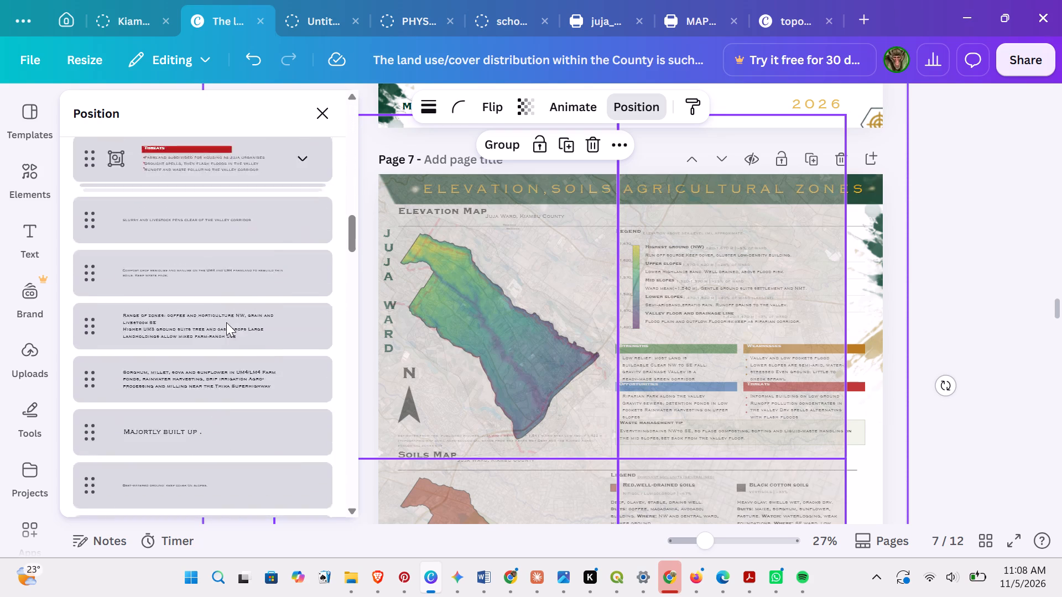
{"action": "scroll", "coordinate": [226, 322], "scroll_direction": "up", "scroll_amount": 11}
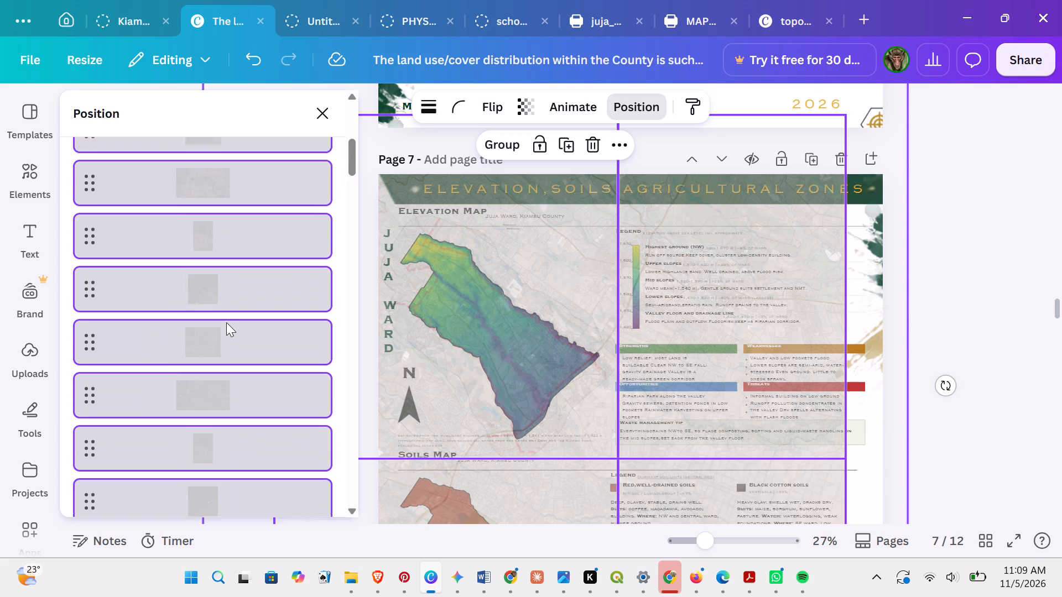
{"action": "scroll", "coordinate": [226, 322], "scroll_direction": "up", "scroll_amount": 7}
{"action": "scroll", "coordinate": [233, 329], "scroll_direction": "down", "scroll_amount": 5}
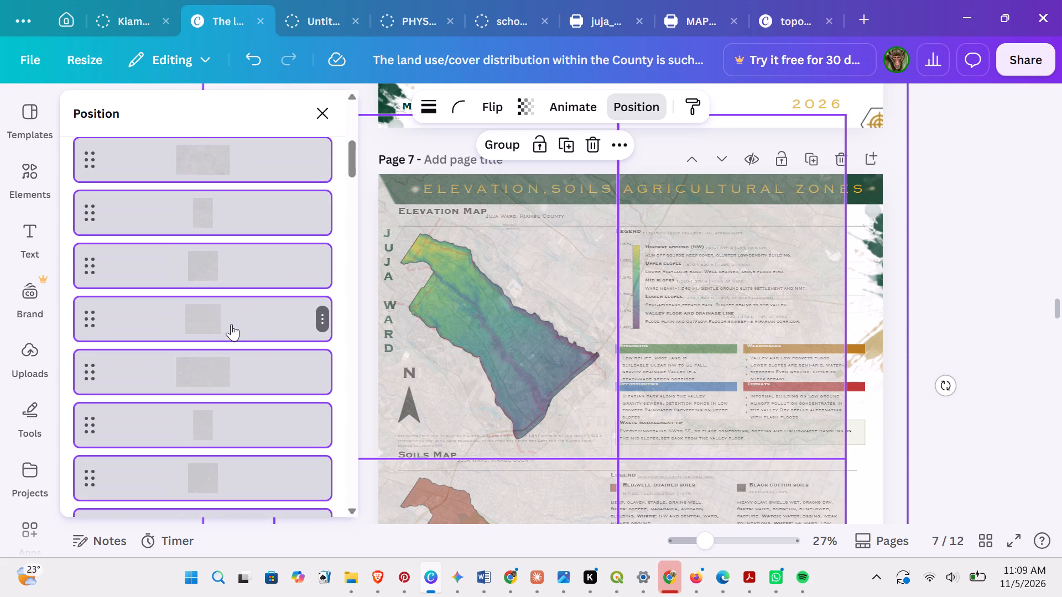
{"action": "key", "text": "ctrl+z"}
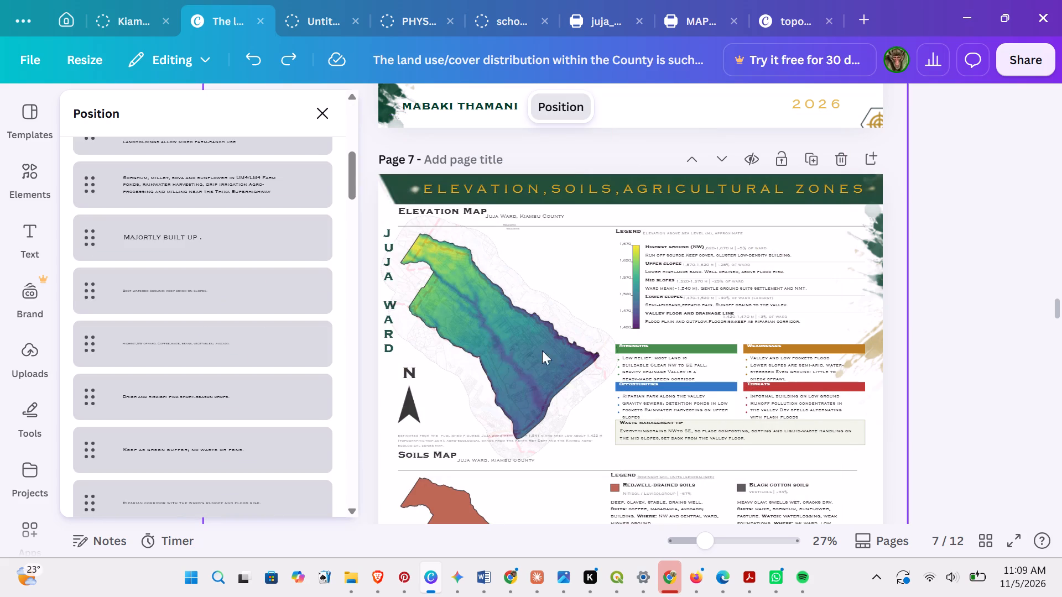
Expand the topographic map group in page 7's layer list and examine its individual image pieces.
{"action": "left_click", "coordinate": [507, 347]}
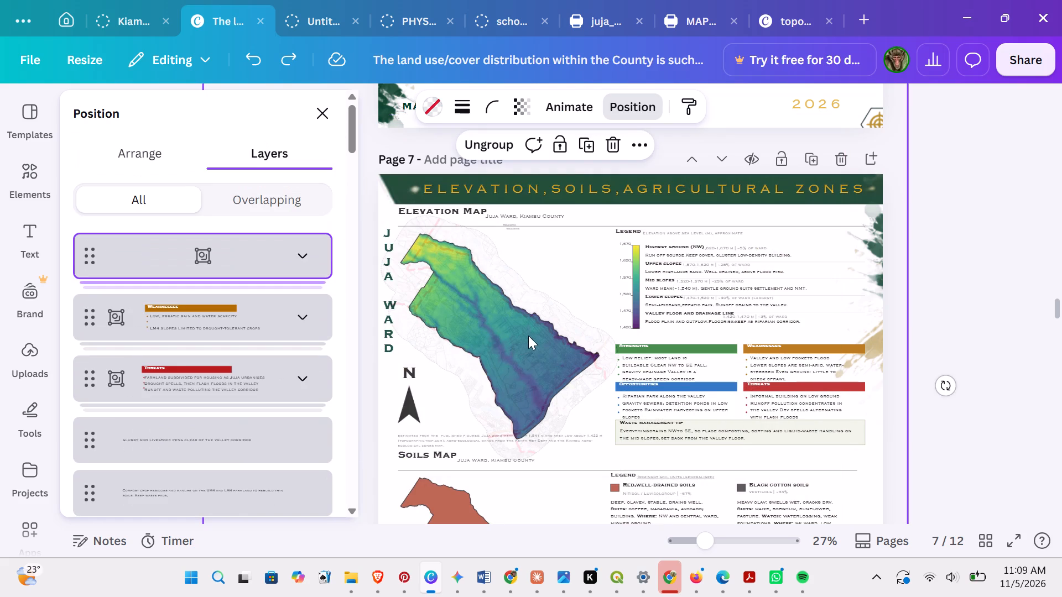
{"action": "left_click", "coordinate": [504, 329]}
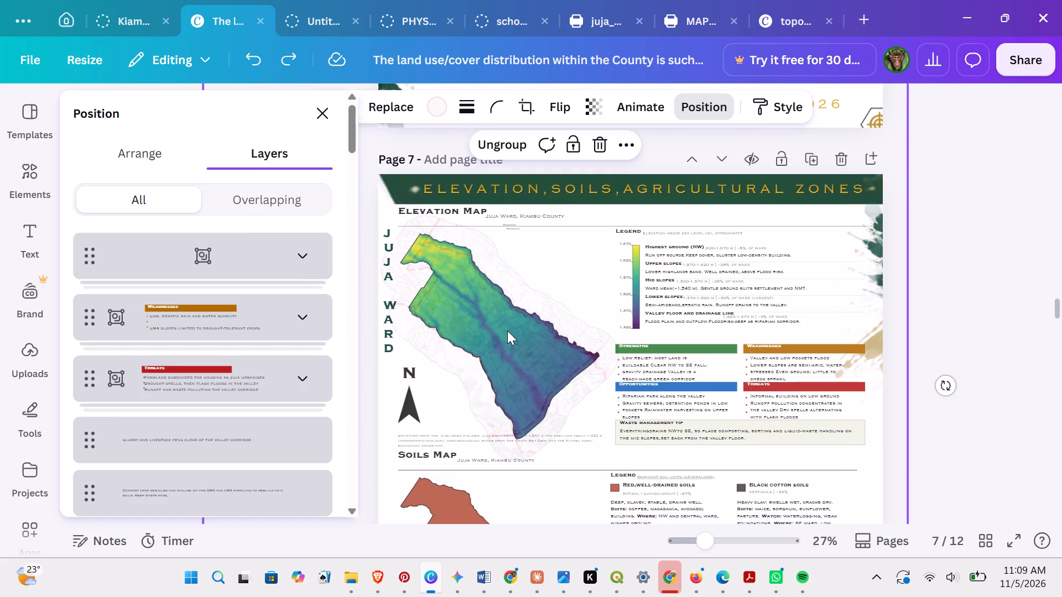
{"action": "left_click", "coordinate": [539, 342]}
{"action": "left_click", "coordinate": [540, 342]}
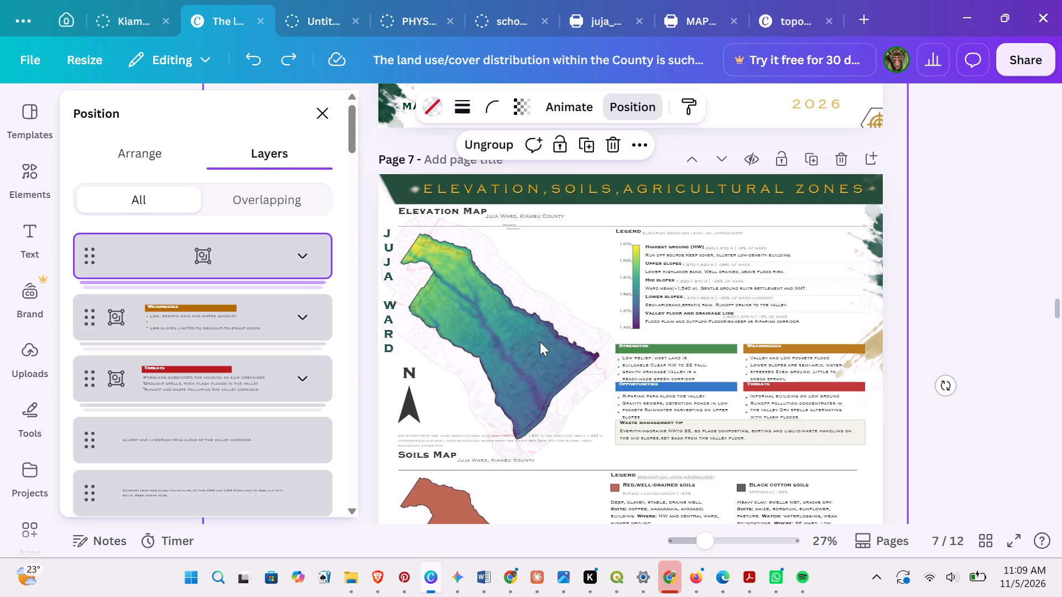
{"action": "left_click", "coordinate": [305, 254]}
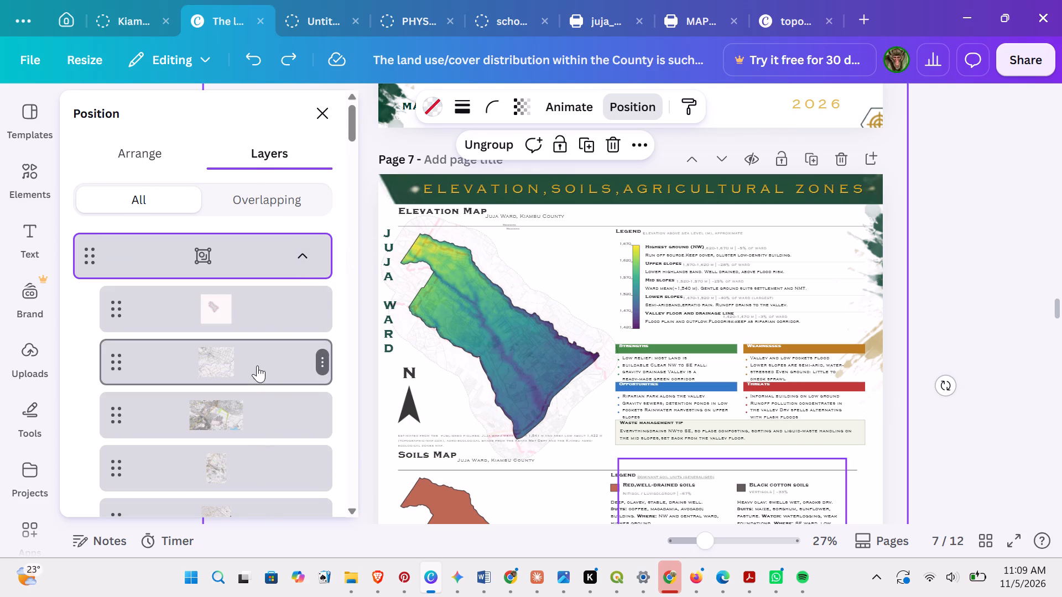
{"action": "scroll", "coordinate": [256, 328], "scroll_direction": "down", "scroll_amount": 2}
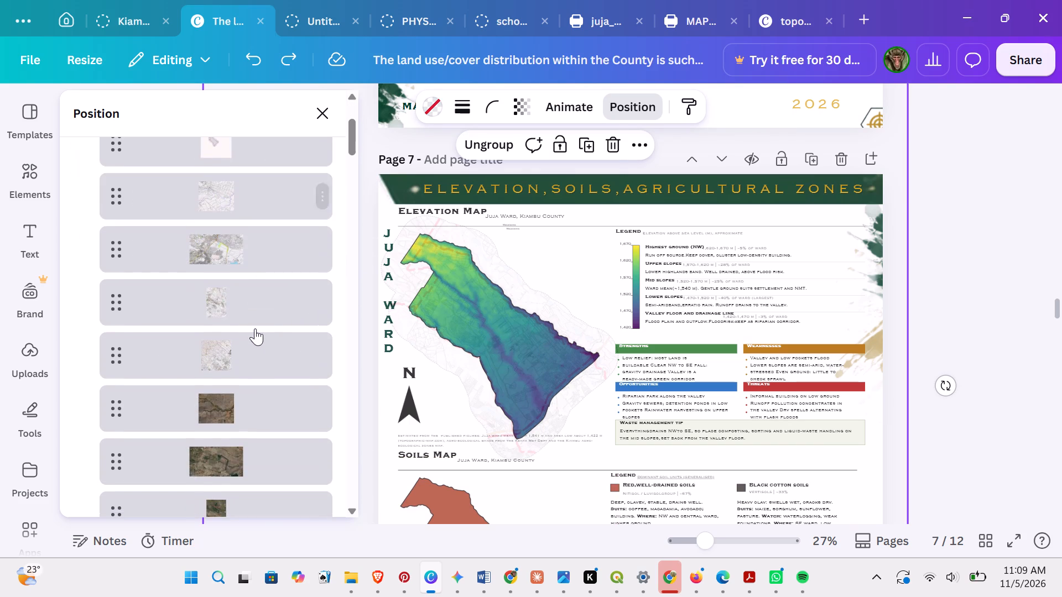
{"action": "scroll", "coordinate": [255, 328], "scroll_direction": "down", "scroll_amount": 6}
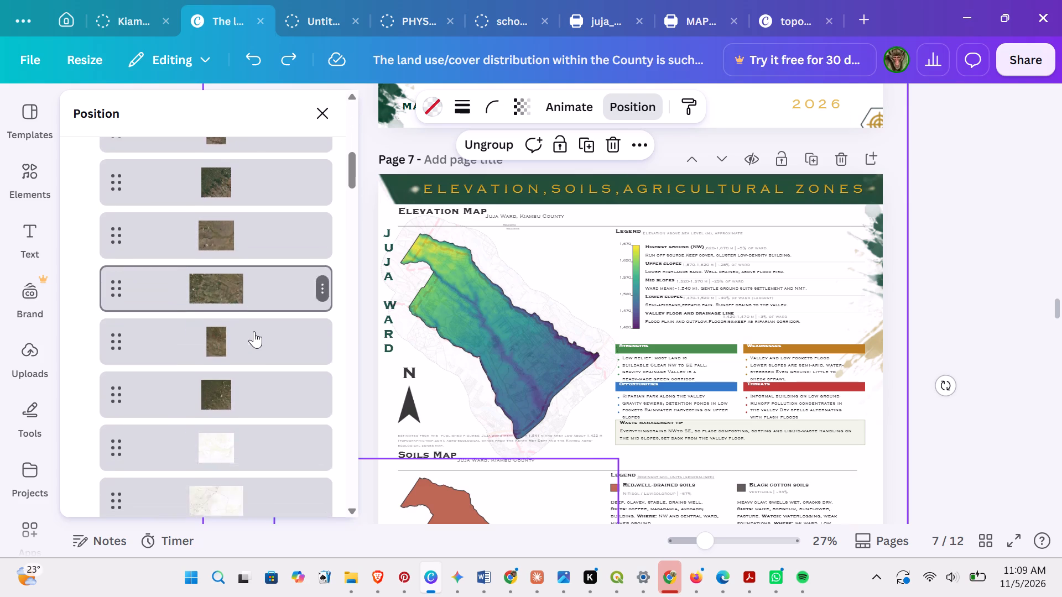
{"action": "scroll", "coordinate": [254, 331], "scroll_direction": "down", "scroll_amount": 1}
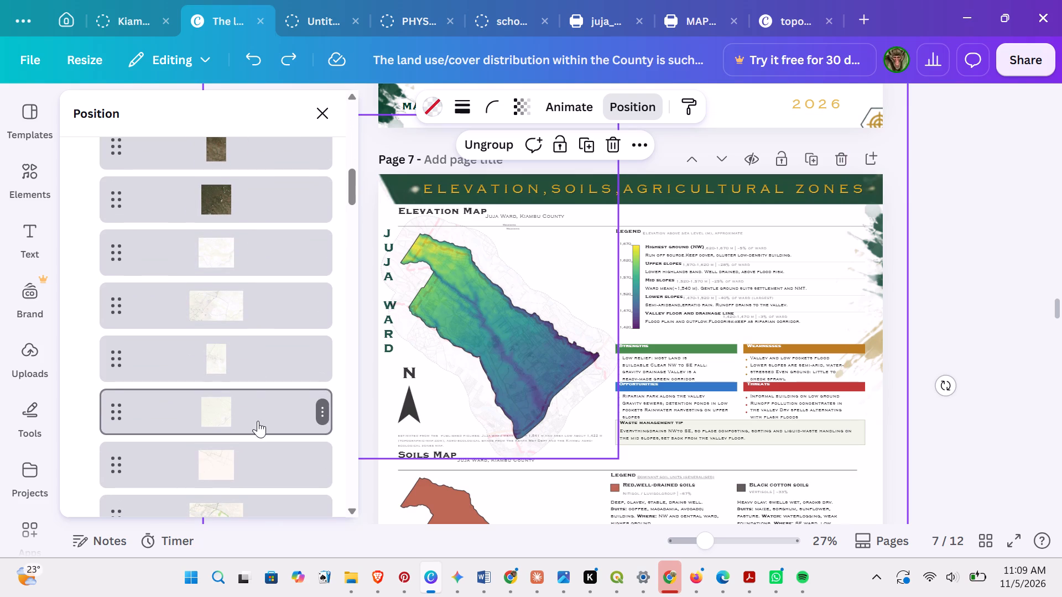
{"action": "scroll", "coordinate": [257, 396], "scroll_direction": "down", "scroll_amount": 5}
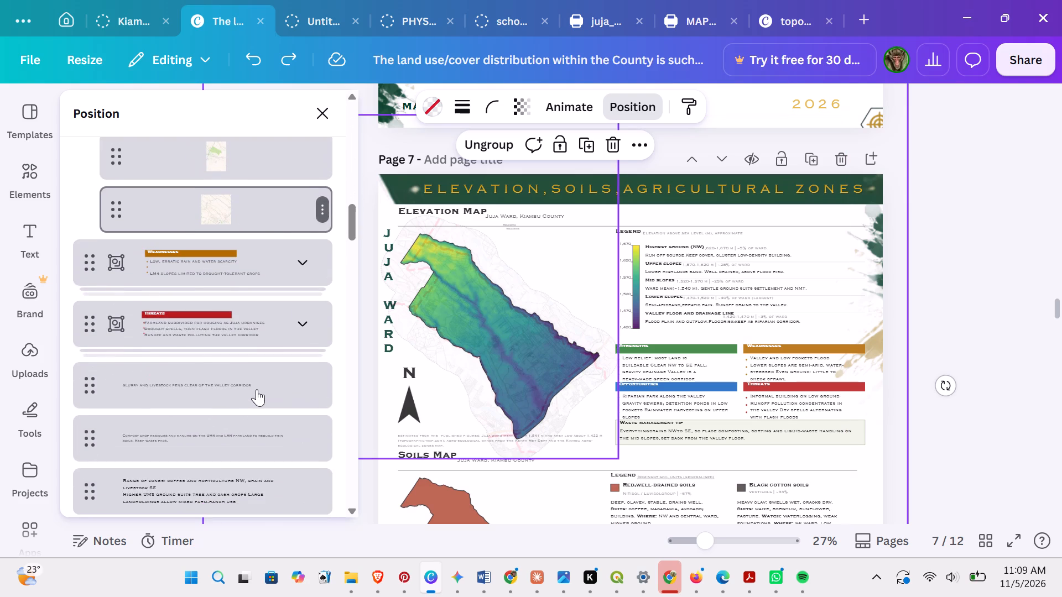
Expand the Weaknesses group in page 7's layer list and look back through the topographic map group's image pieces up to the first one.
{"action": "left_click", "coordinate": [307, 272]}
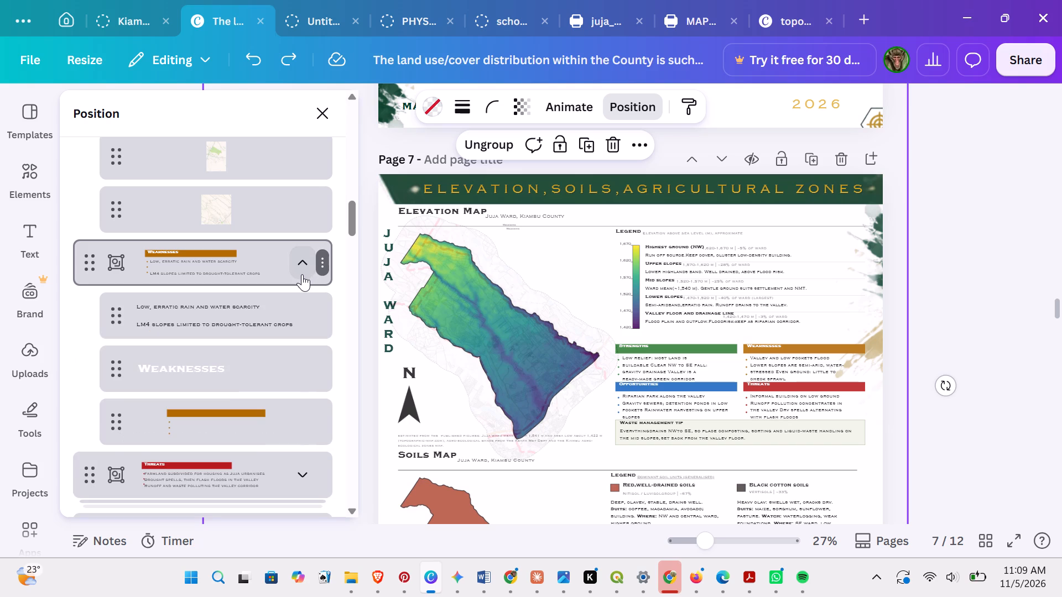
{"action": "scroll", "coordinate": [302, 274], "scroll_direction": "up", "scroll_amount": 2}
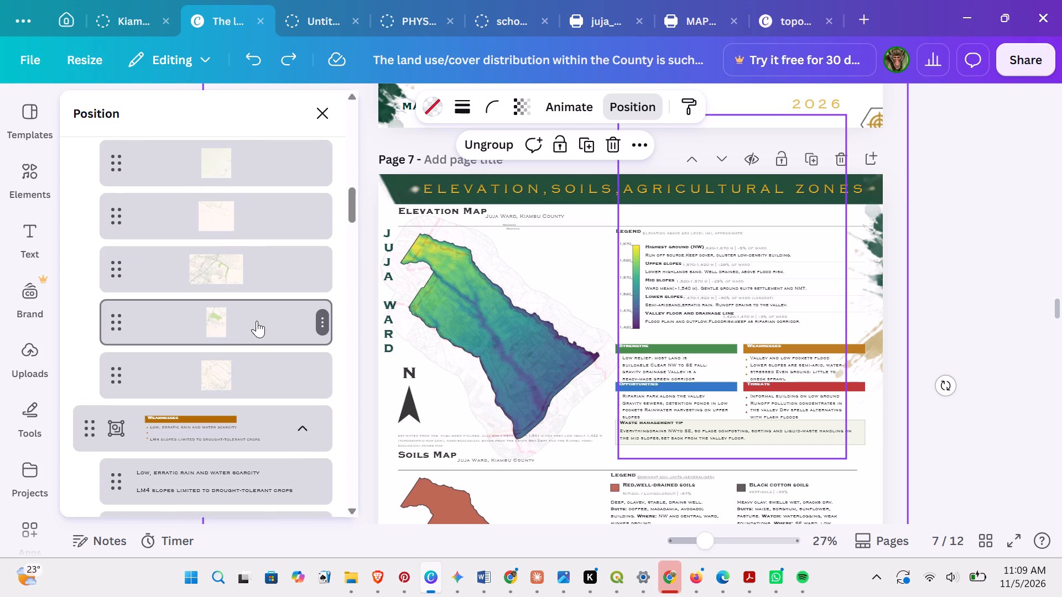
{"action": "scroll", "coordinate": [258, 316], "scroll_direction": "up", "scroll_amount": 3}
{"action": "scroll", "coordinate": [259, 229], "scroll_direction": "up", "scroll_amount": 2}
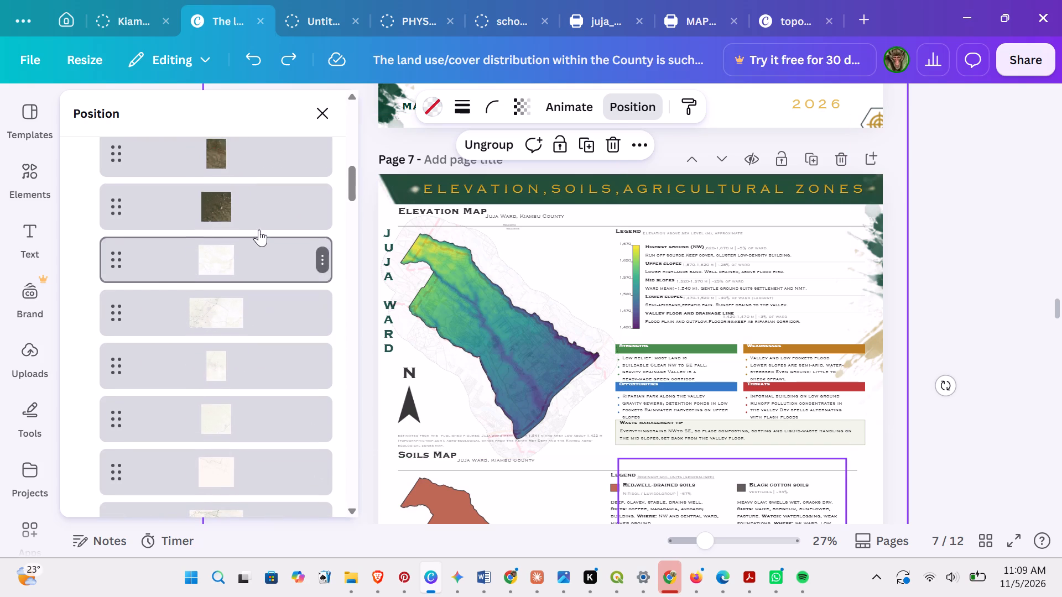
{"action": "scroll", "coordinate": [259, 229], "scroll_direction": "up", "scroll_amount": 4}
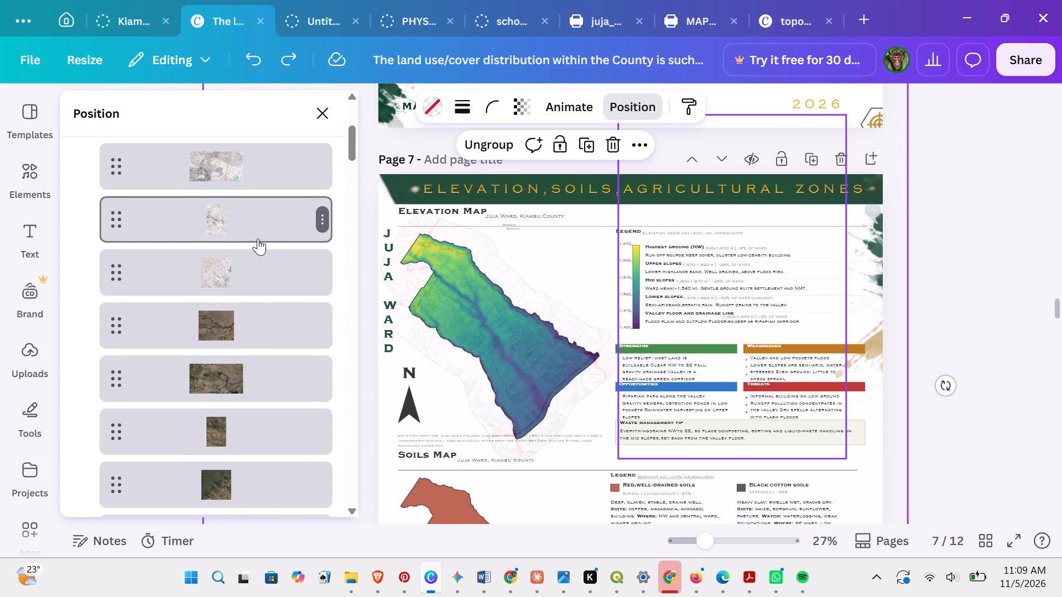
{"action": "scroll", "coordinate": [258, 238], "scroll_direction": "up", "scroll_amount": 1}
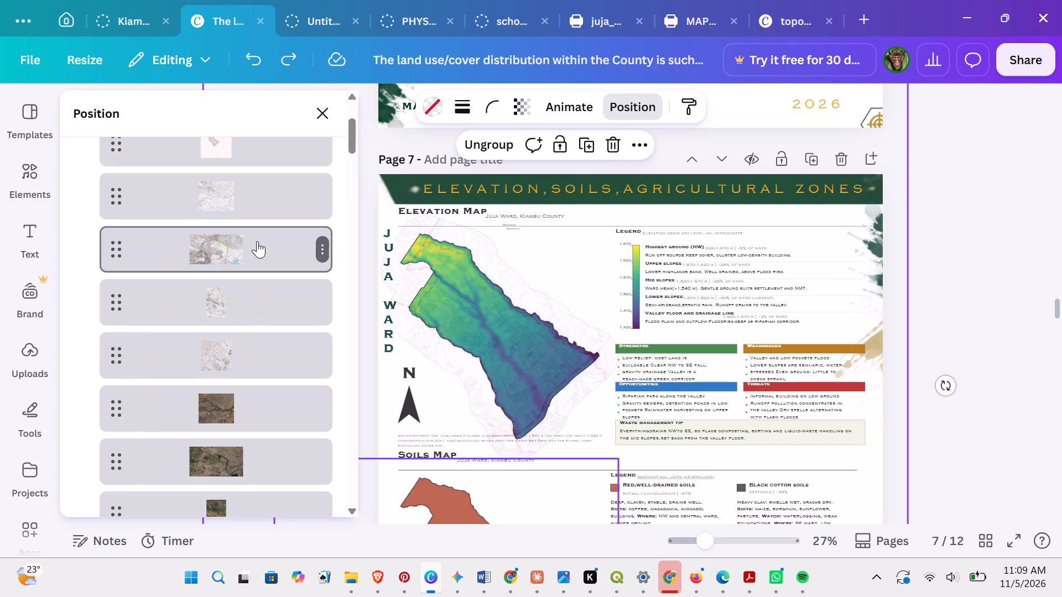
{"action": "scroll", "coordinate": [257, 241], "scroll_direction": "up", "scroll_amount": 1}
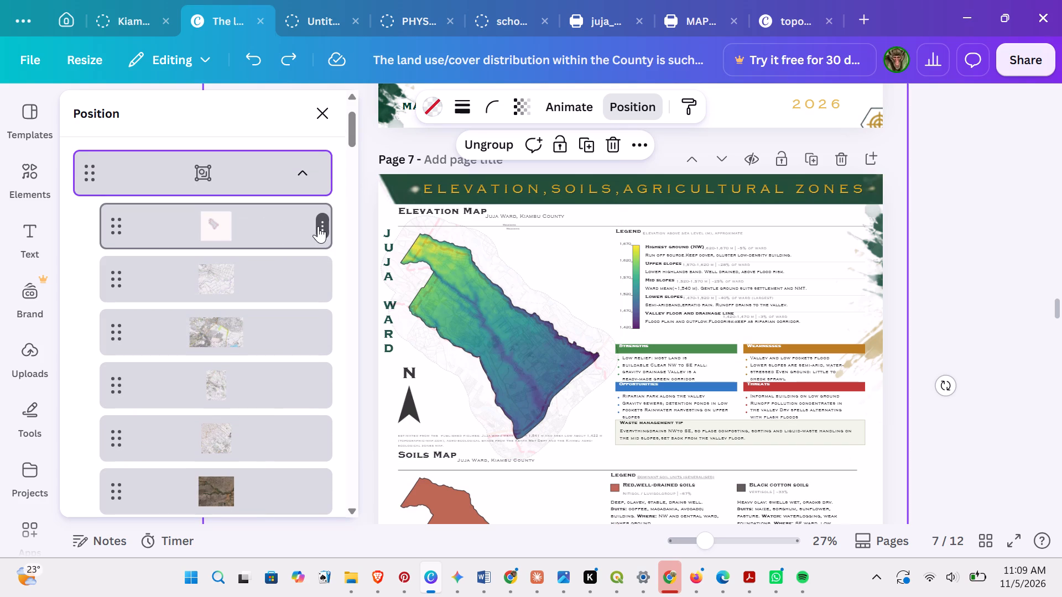
Delete the topmost image piece, showing the ward shape on a pale background, from the topographic map group.
{"action": "left_click_drag", "start_coordinate": [318, 226], "coordinate": [309, 263]}
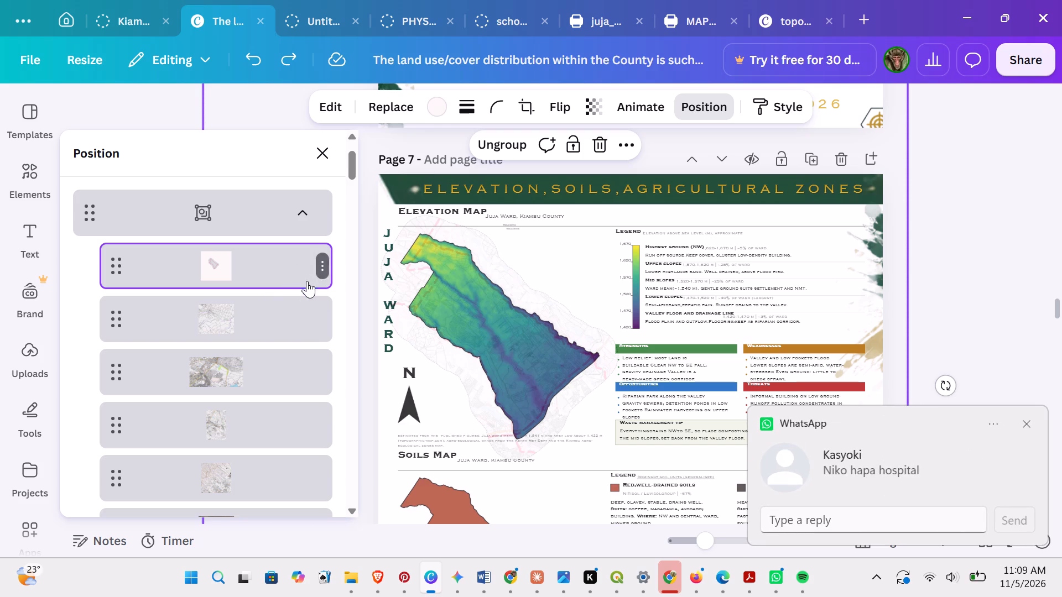
{"action": "scroll", "coordinate": [254, 342], "scroll_direction": "down", "scroll_amount": 2}
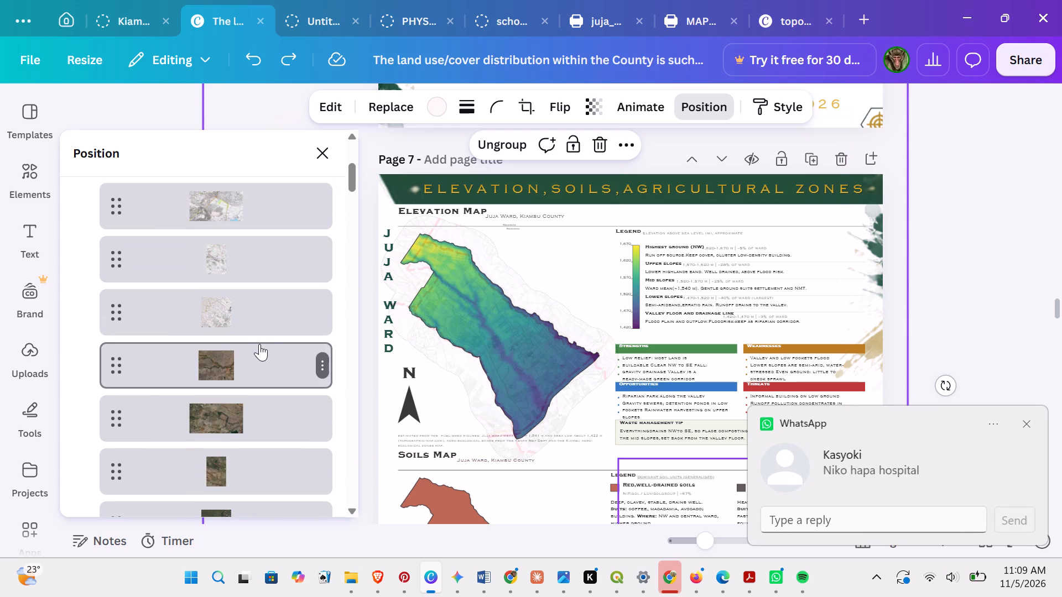
{"action": "scroll", "coordinate": [273, 323], "scroll_direction": "up", "scroll_amount": 3}
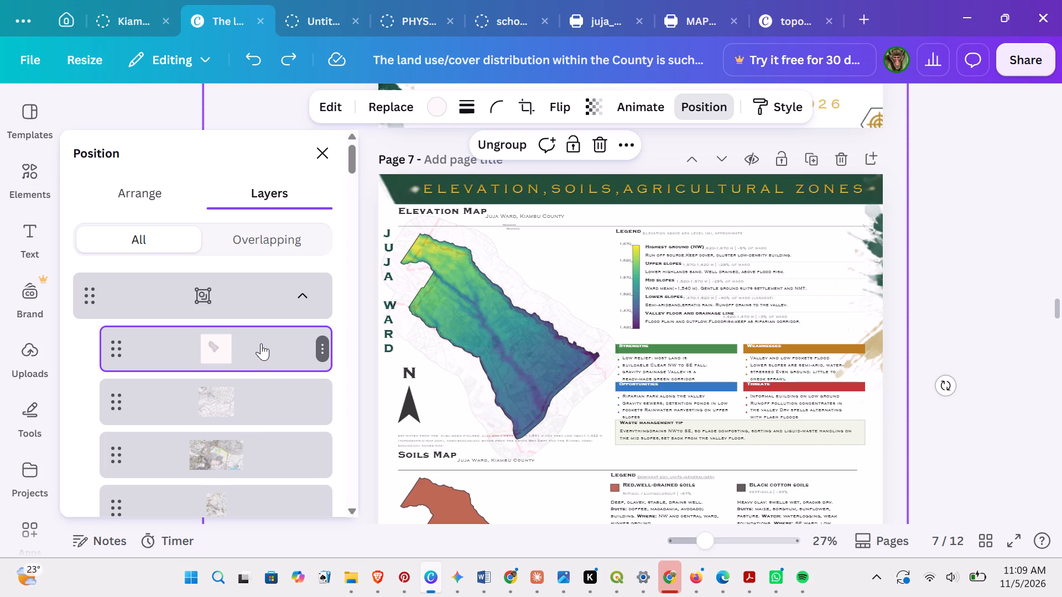
{"action": "left_click", "coordinate": [261, 343]}
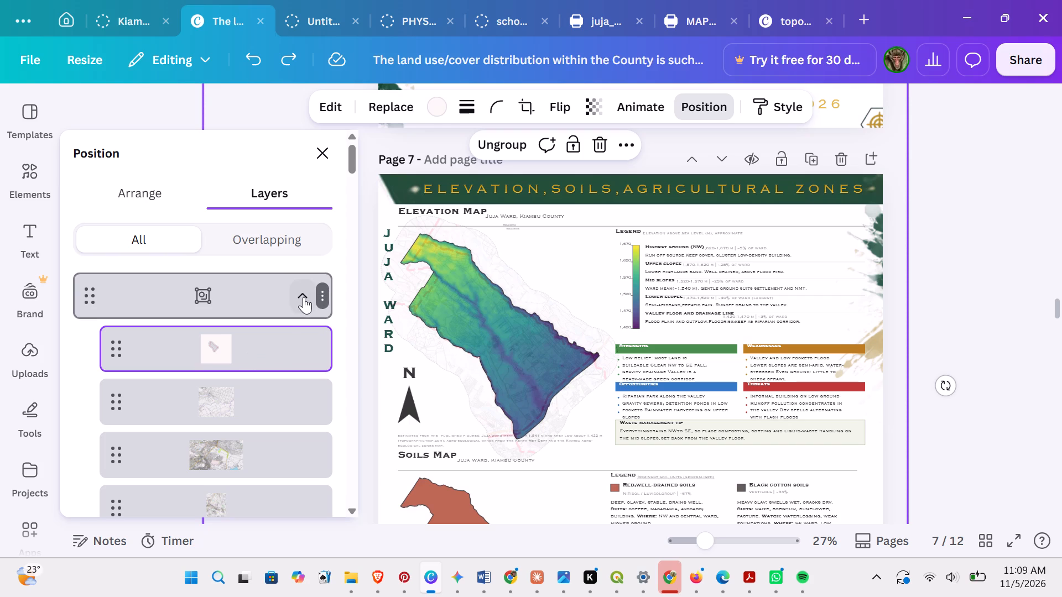
{"action": "left_click", "coordinate": [319, 343]}
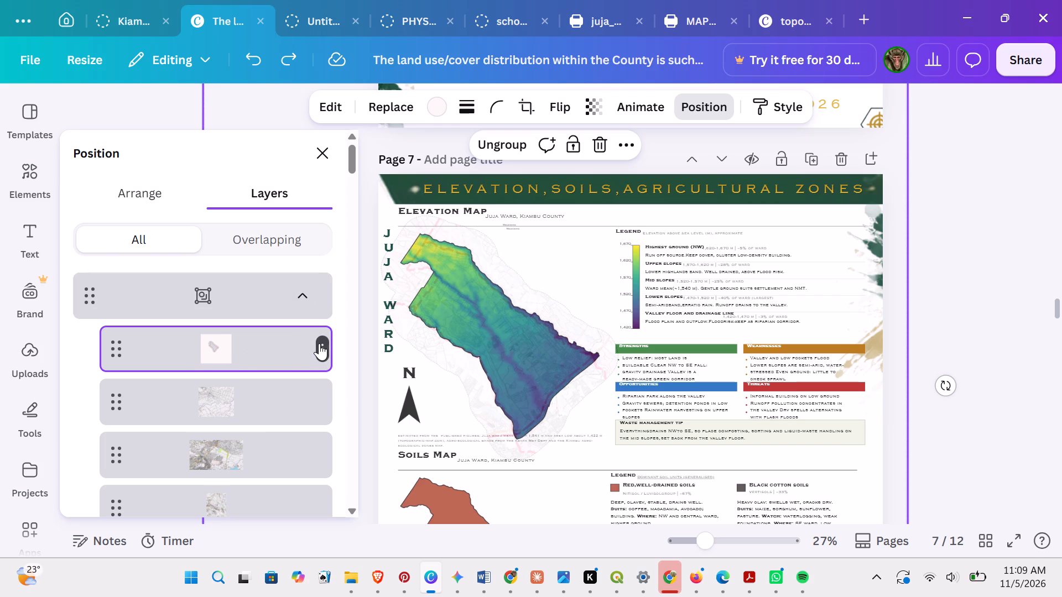
{"action": "left_click", "coordinate": [320, 343]}
{"action": "left_click", "coordinate": [319, 343]}
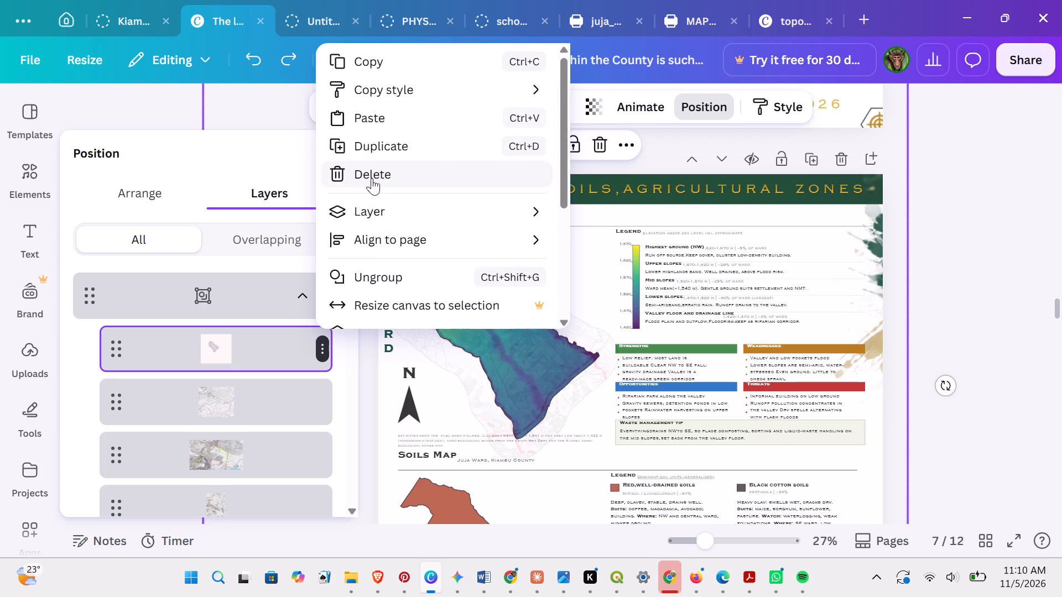
{"action": "left_click", "coordinate": [371, 178]}
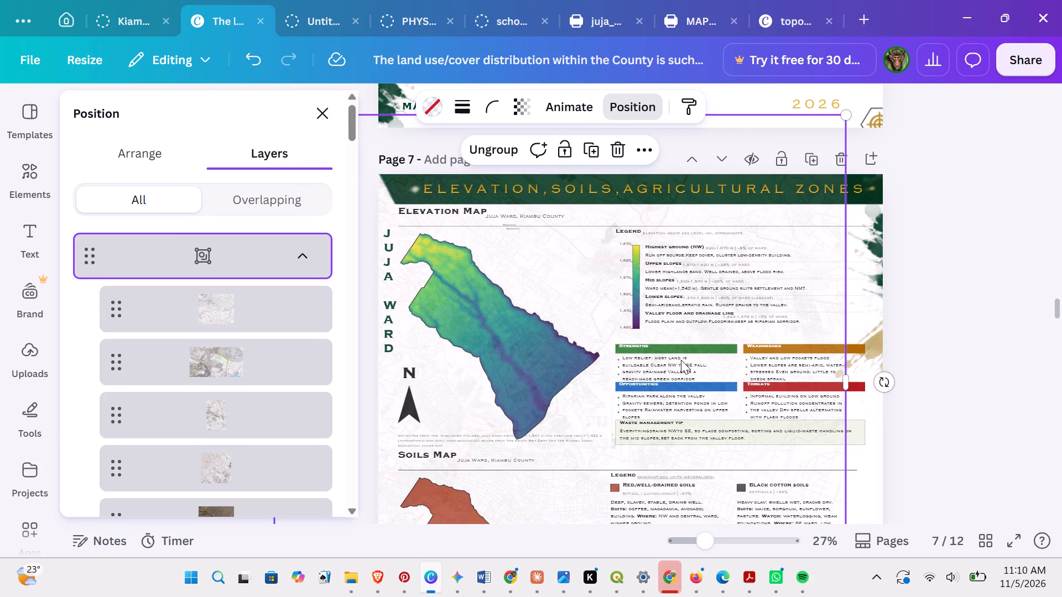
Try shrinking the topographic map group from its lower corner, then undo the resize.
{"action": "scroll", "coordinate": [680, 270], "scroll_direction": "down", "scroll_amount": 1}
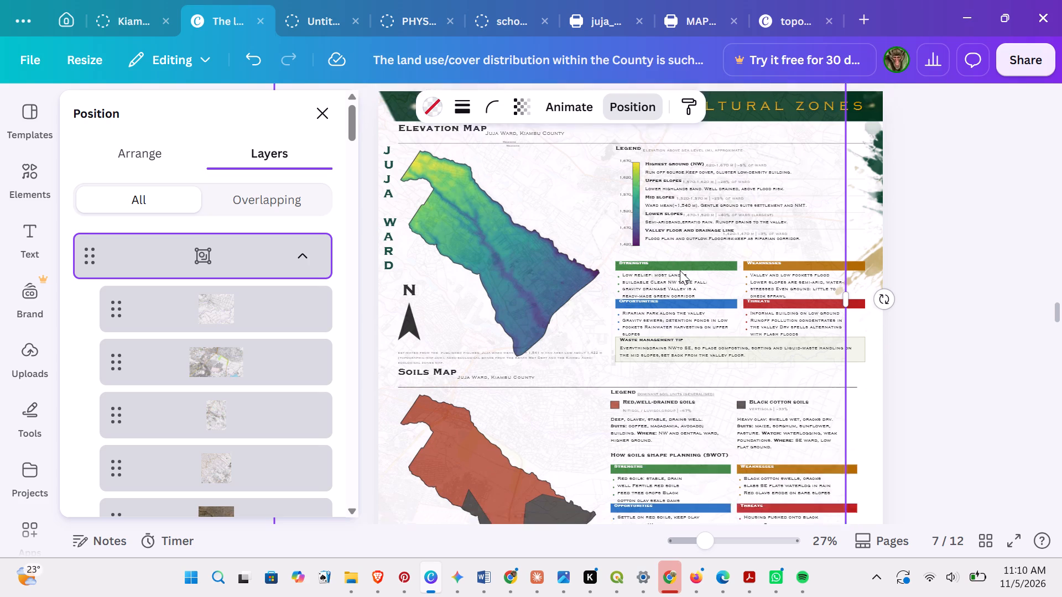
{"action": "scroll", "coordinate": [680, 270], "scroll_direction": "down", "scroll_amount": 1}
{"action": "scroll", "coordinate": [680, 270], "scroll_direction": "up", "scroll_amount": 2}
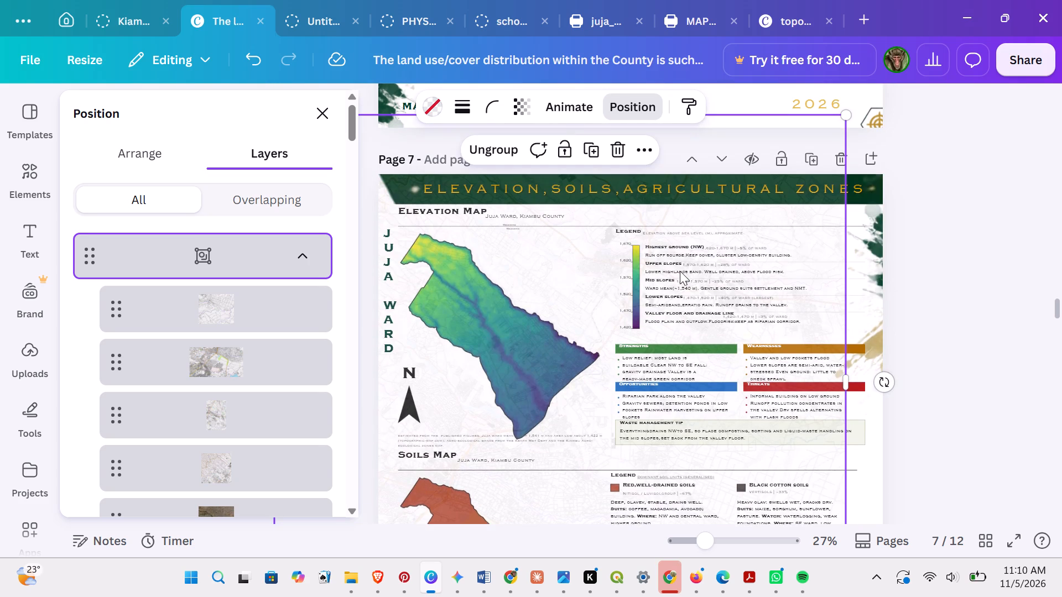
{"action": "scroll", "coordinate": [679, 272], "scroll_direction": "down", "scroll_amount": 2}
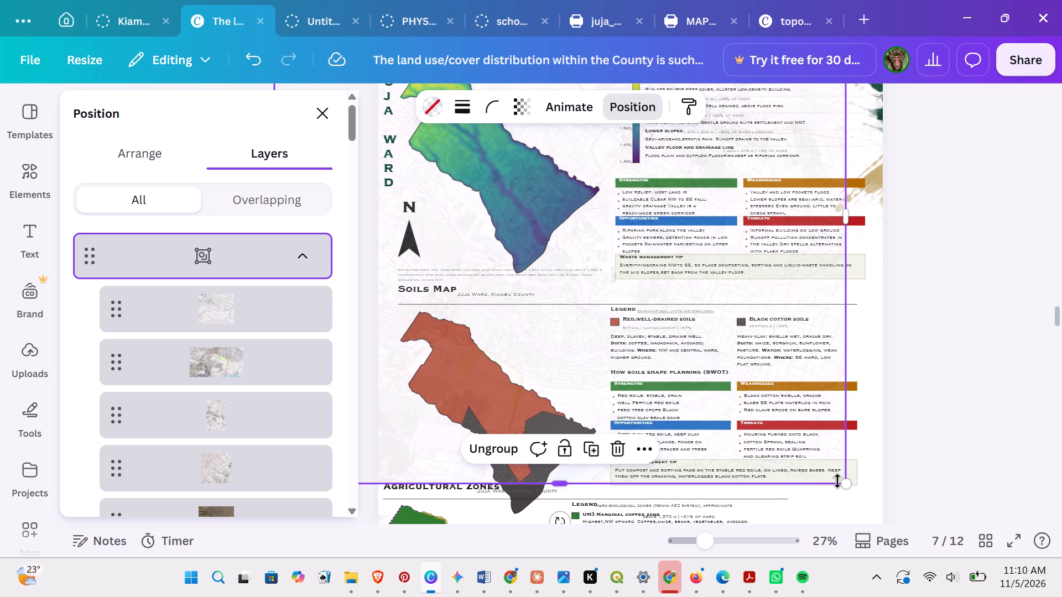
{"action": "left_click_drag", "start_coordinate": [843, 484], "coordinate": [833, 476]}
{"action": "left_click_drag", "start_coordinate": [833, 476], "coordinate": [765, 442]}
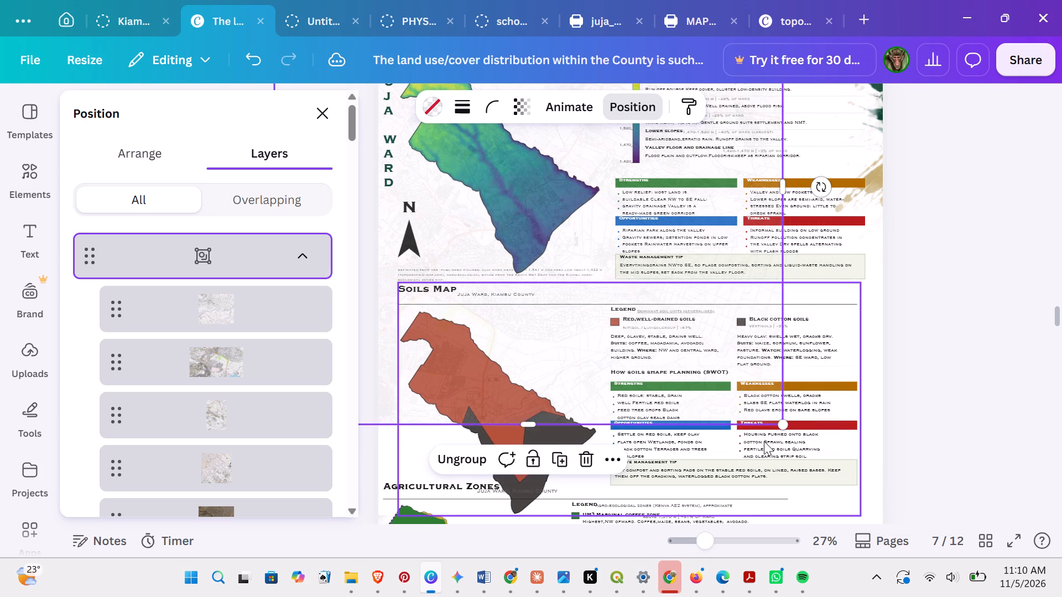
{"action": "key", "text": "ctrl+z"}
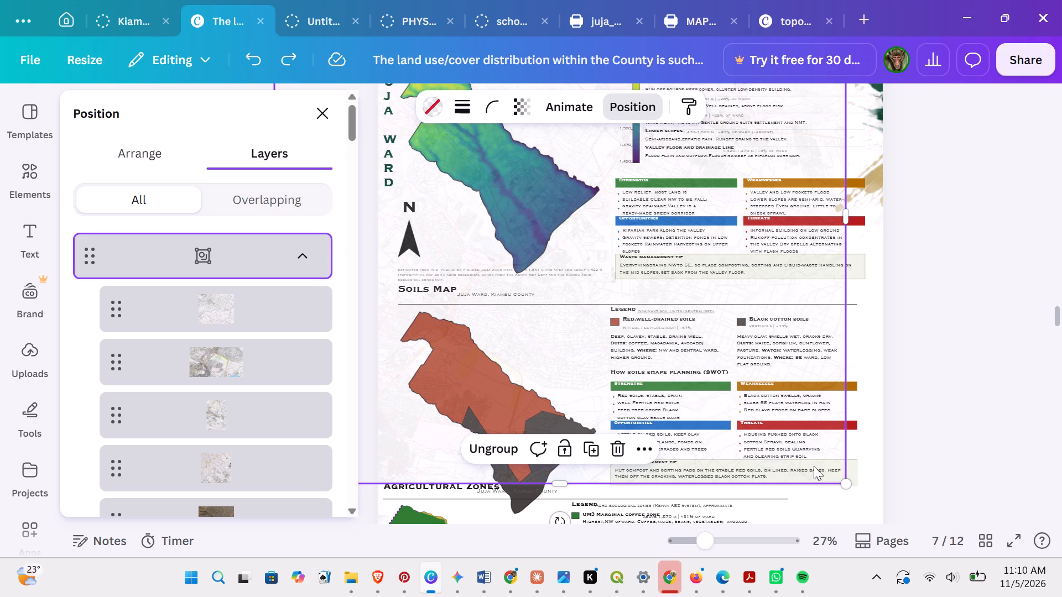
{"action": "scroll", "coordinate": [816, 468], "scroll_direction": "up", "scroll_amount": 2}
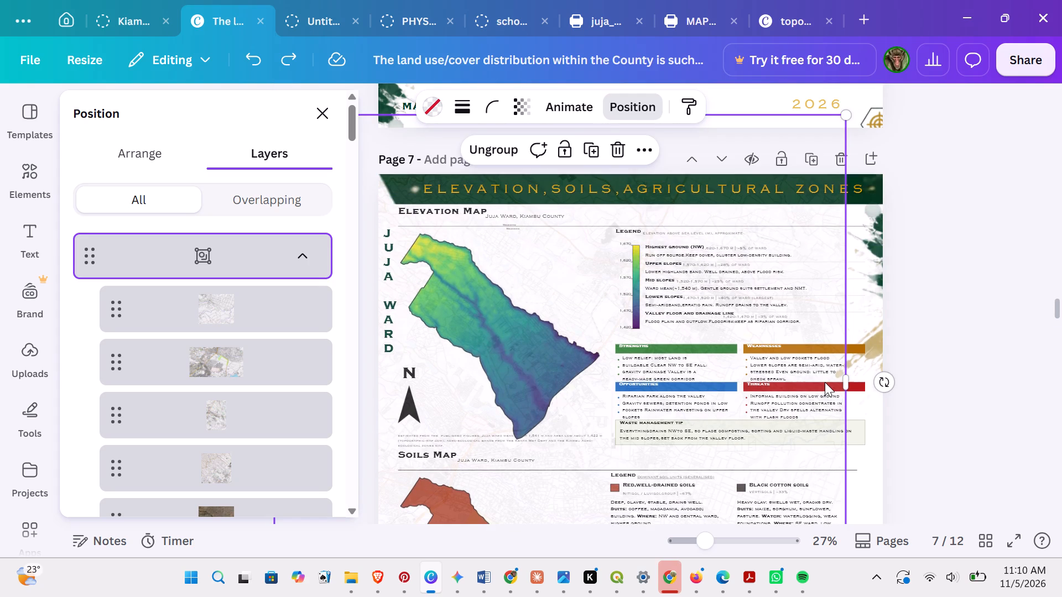
Delete four tiles from the topographic map group: the narrow and square grey map tiles, the wide coloured map tile and the topmost brown satellite tile.
{"action": "left_click", "coordinate": [810, 302]}
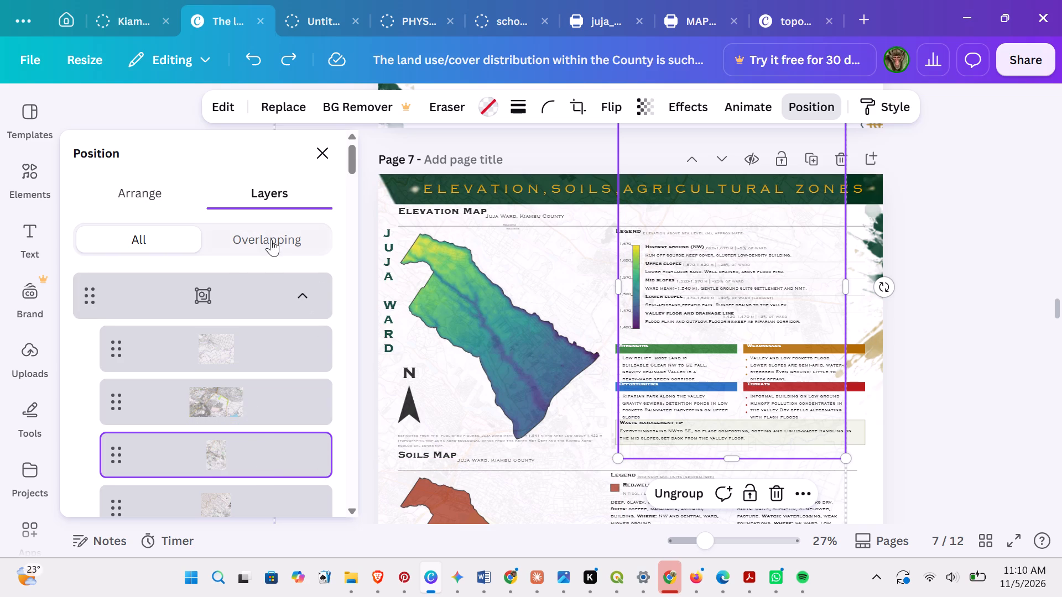
{"action": "left_click", "coordinate": [319, 452]}
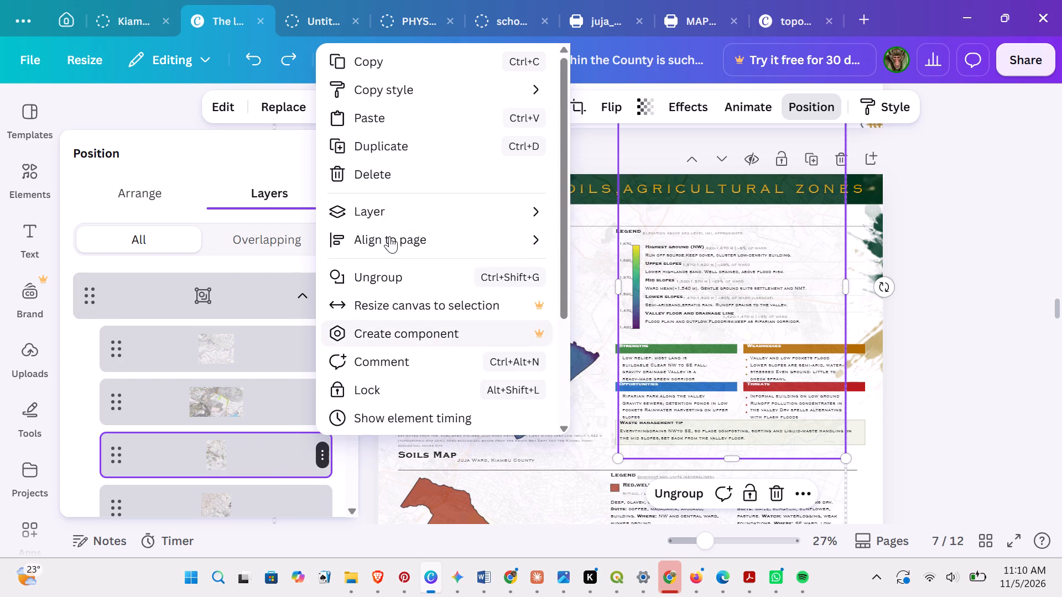
{"action": "left_click", "coordinate": [376, 178]}
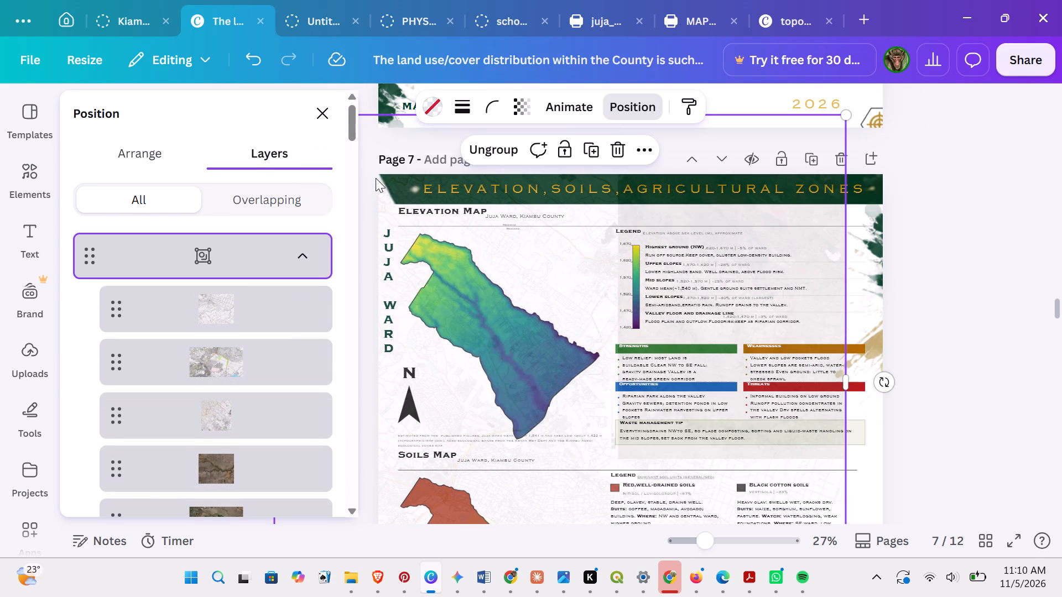
{"action": "left_click", "coordinate": [319, 316]}
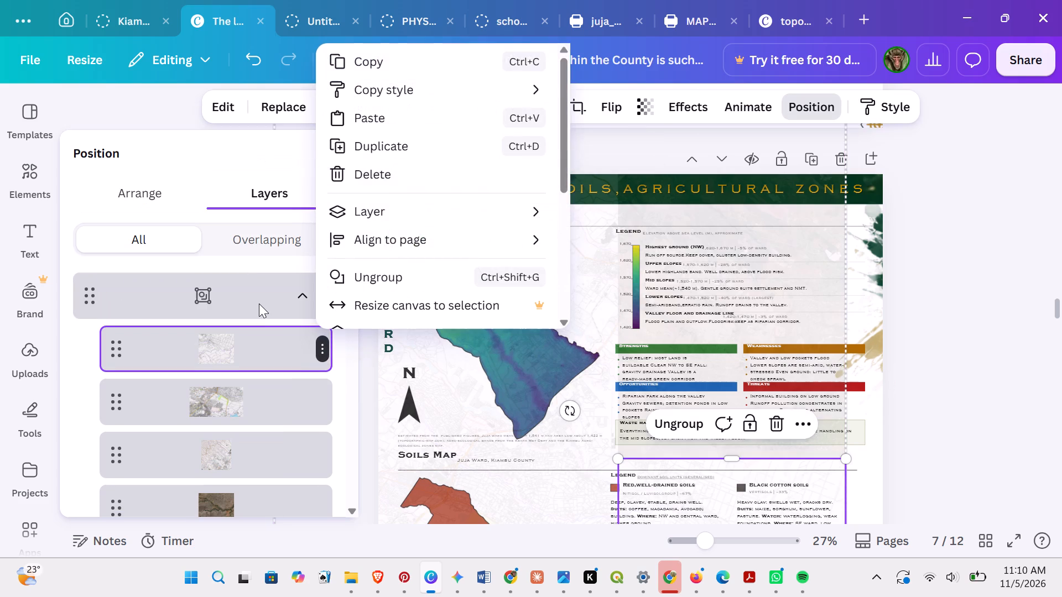
{"action": "left_click", "coordinate": [362, 175]}
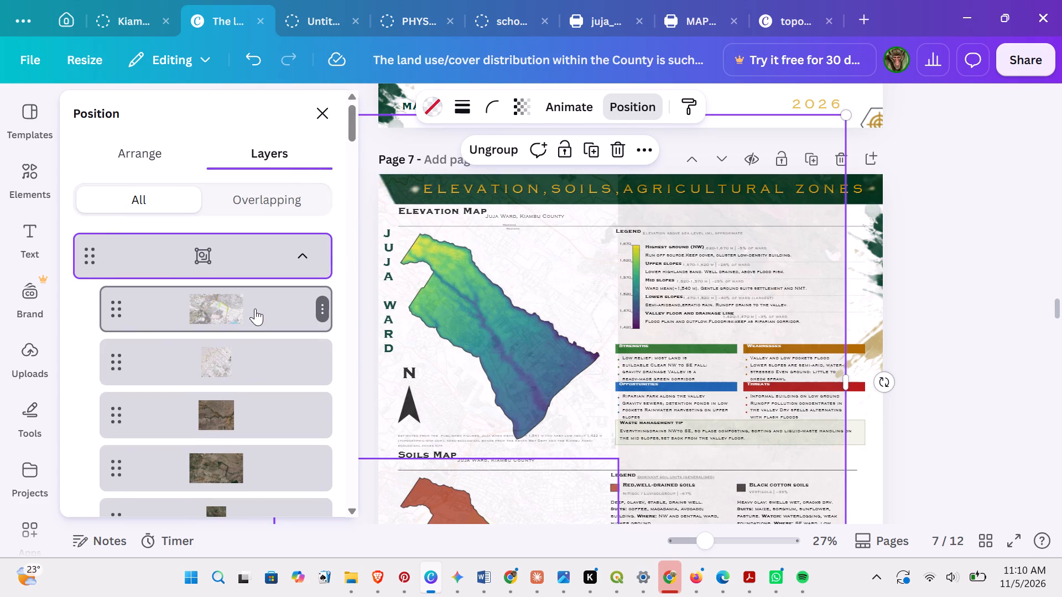
{"action": "left_click", "coordinate": [318, 305]}
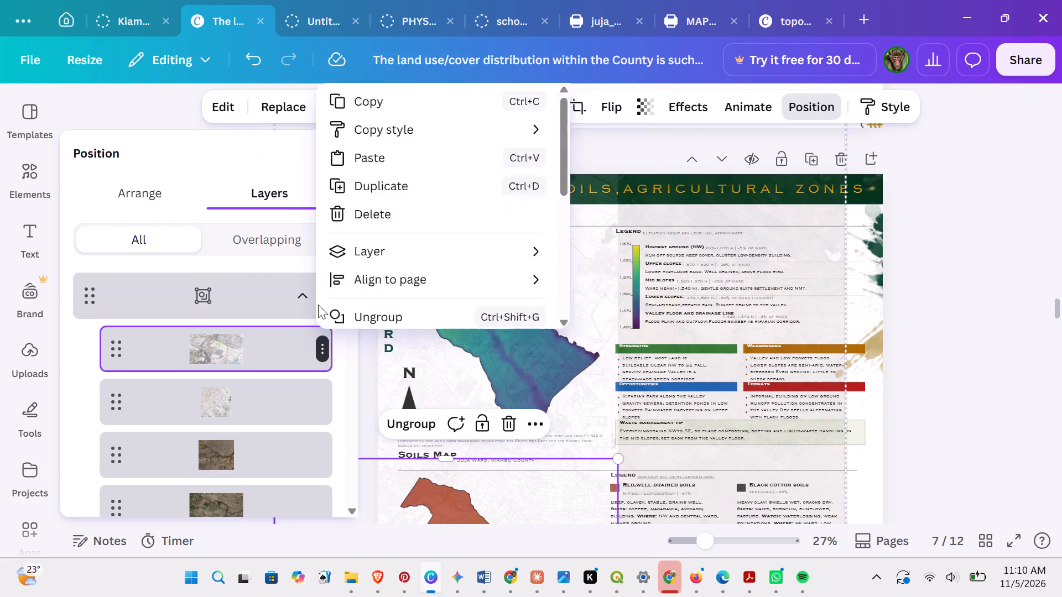
{"action": "left_click", "coordinate": [369, 173]}
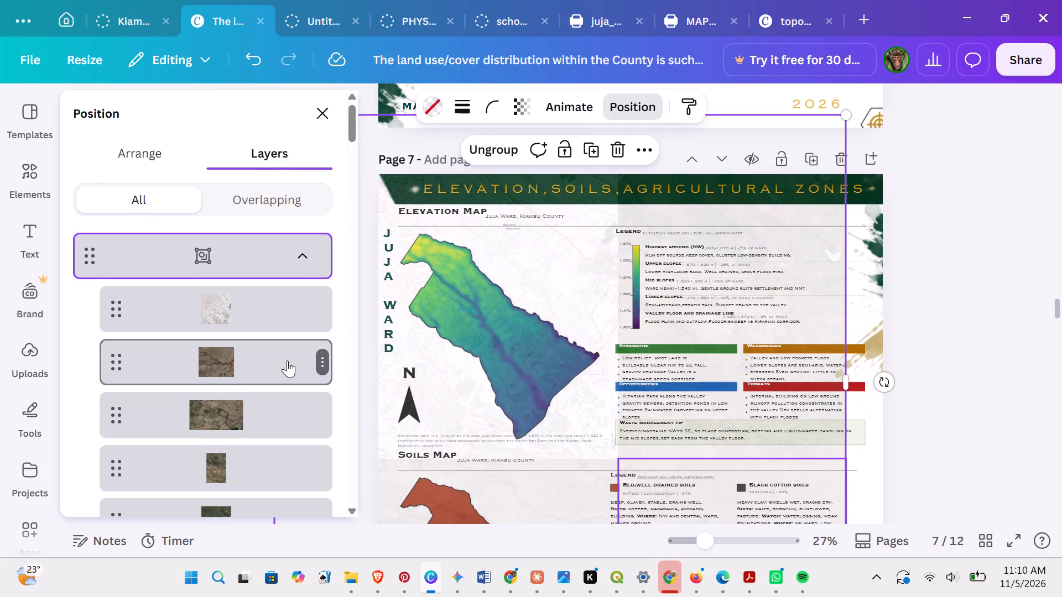
{"action": "left_click", "coordinate": [317, 362]}
{"action": "left_click", "coordinate": [378, 177]}
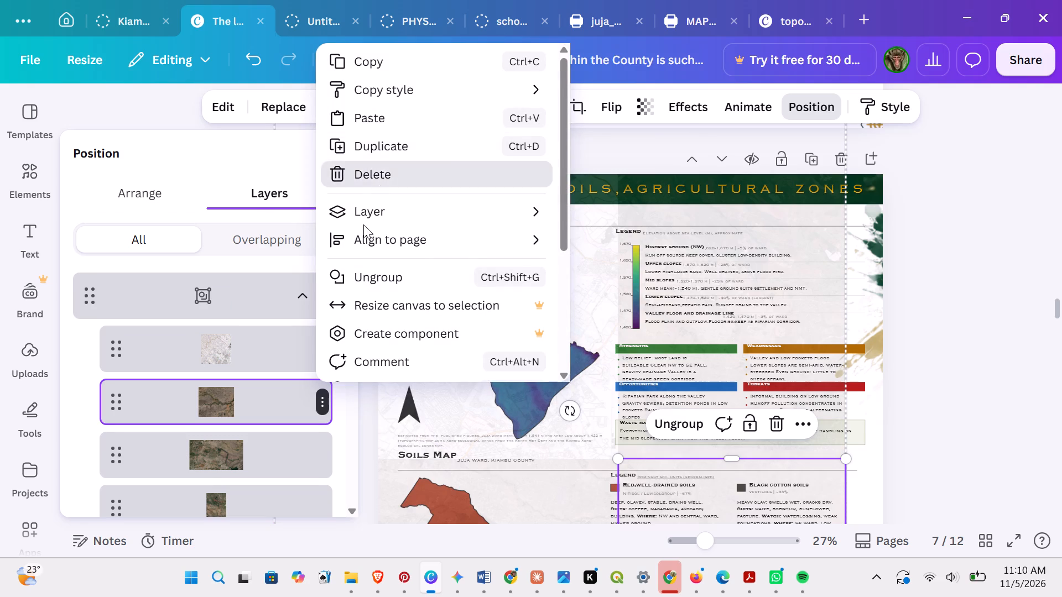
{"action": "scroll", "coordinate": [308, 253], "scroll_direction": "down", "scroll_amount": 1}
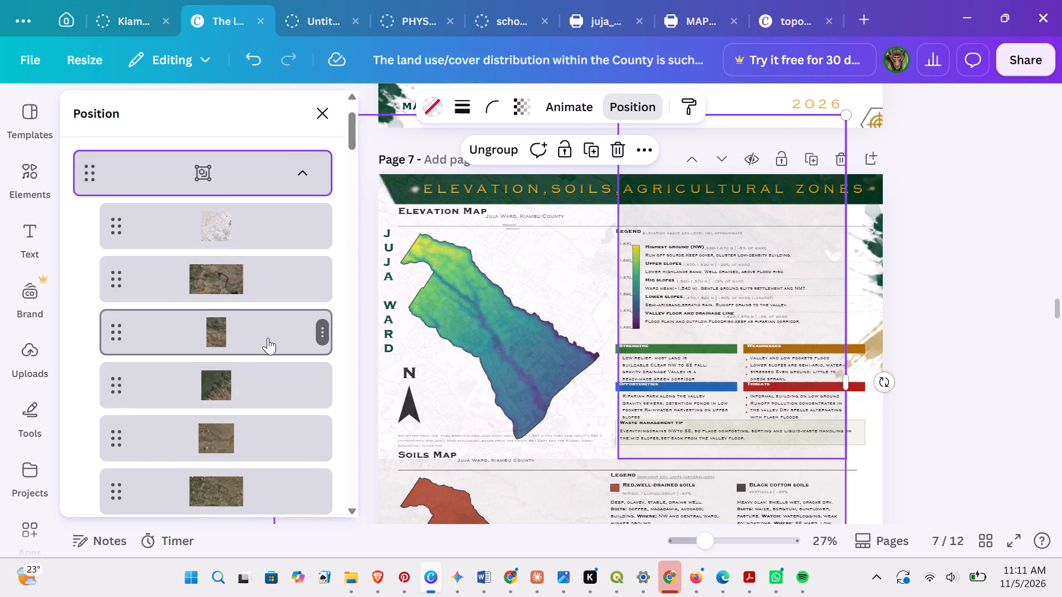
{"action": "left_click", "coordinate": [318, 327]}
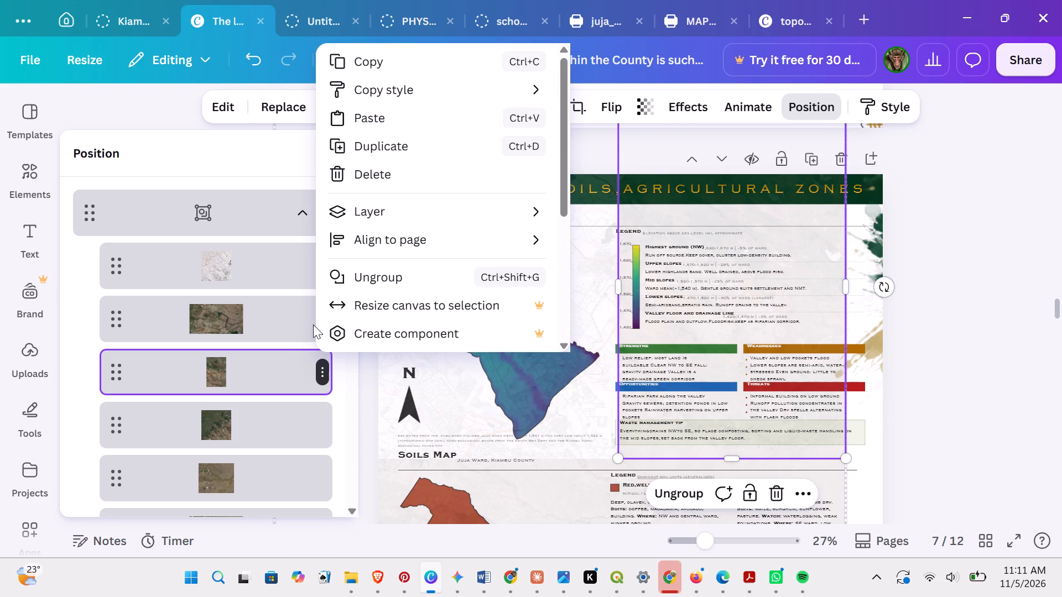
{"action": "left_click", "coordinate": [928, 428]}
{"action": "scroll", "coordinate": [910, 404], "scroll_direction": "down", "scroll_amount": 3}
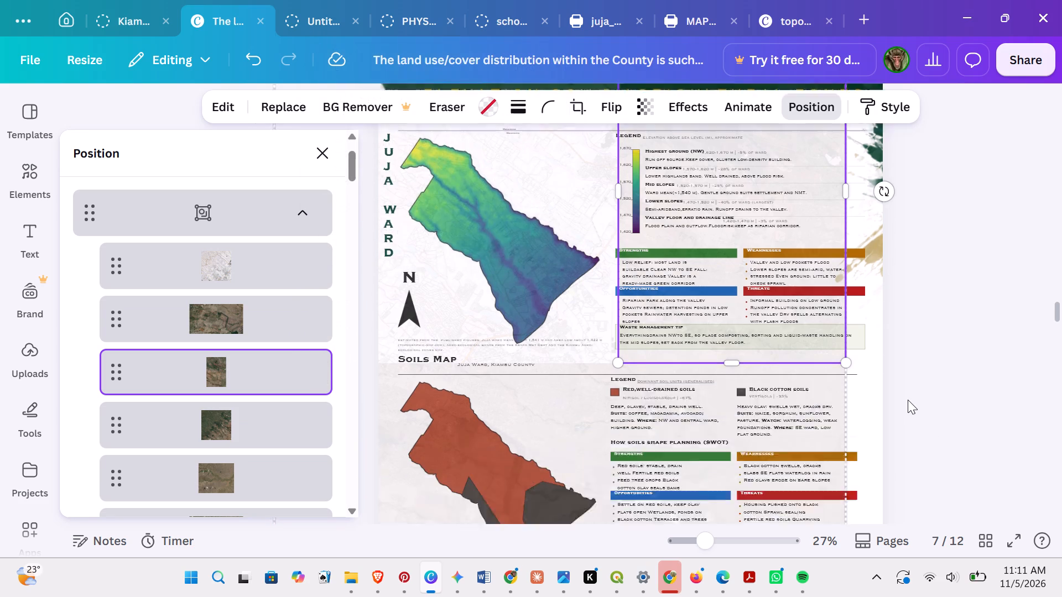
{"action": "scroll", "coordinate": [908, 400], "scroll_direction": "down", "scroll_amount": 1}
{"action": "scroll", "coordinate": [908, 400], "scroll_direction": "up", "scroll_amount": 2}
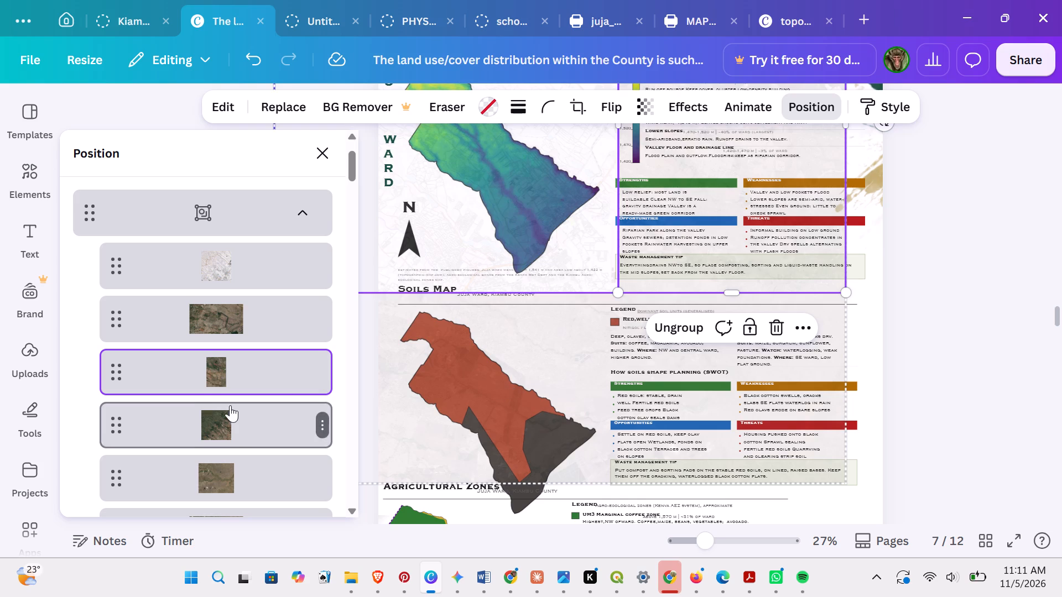
Delete three more tiles from the topographic map group: the wide pale map tile and the topmost wide and narrow satellite tiles.
{"action": "scroll", "coordinate": [231, 406], "scroll_direction": "down", "scroll_amount": 5}
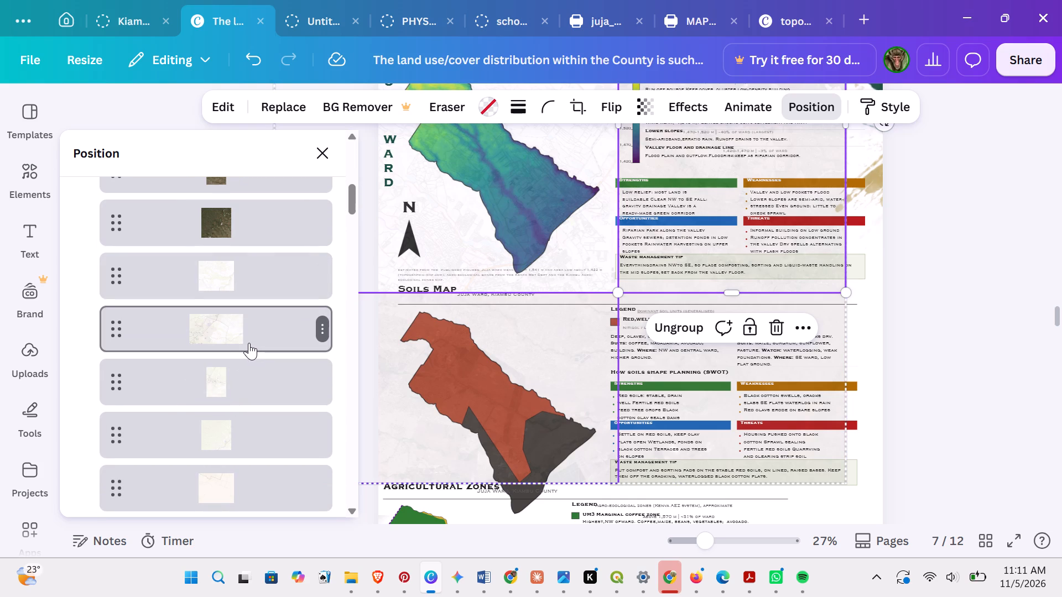
{"action": "left_click", "coordinate": [323, 321]}
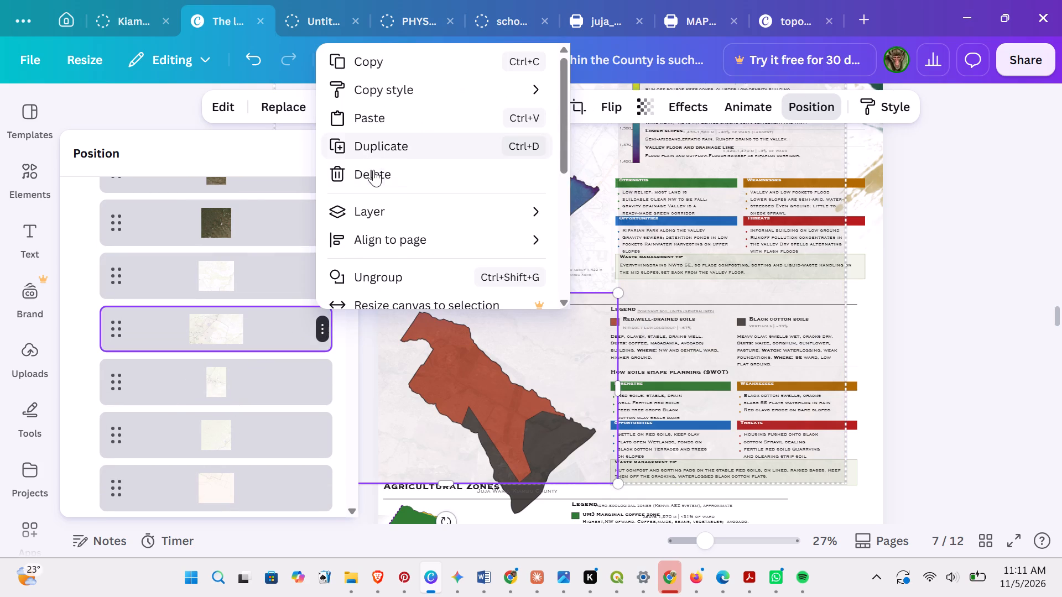
{"action": "left_click", "coordinate": [373, 170]}
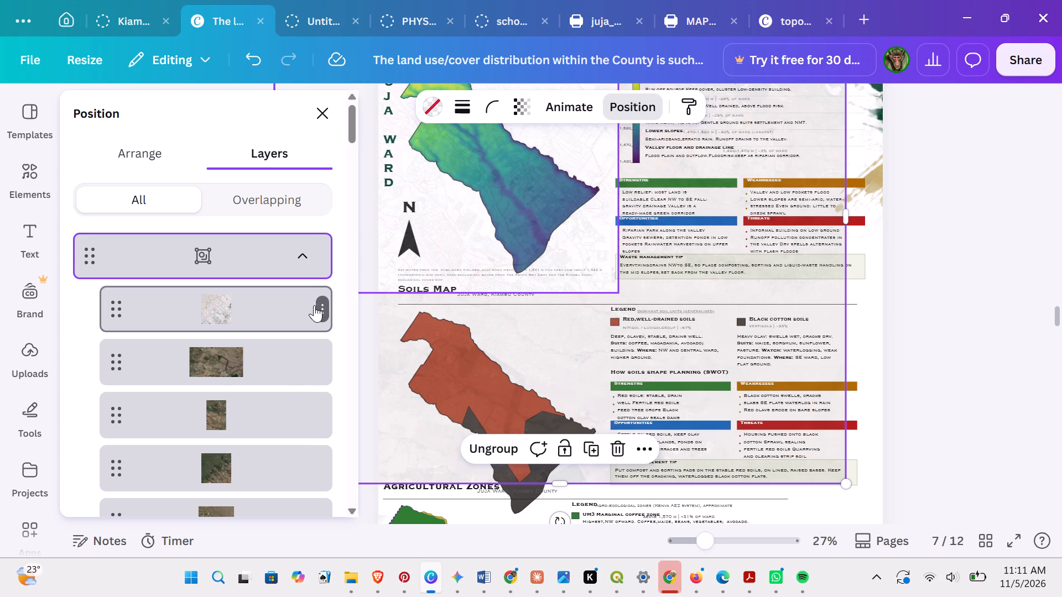
{"action": "left_click", "coordinate": [322, 352]}
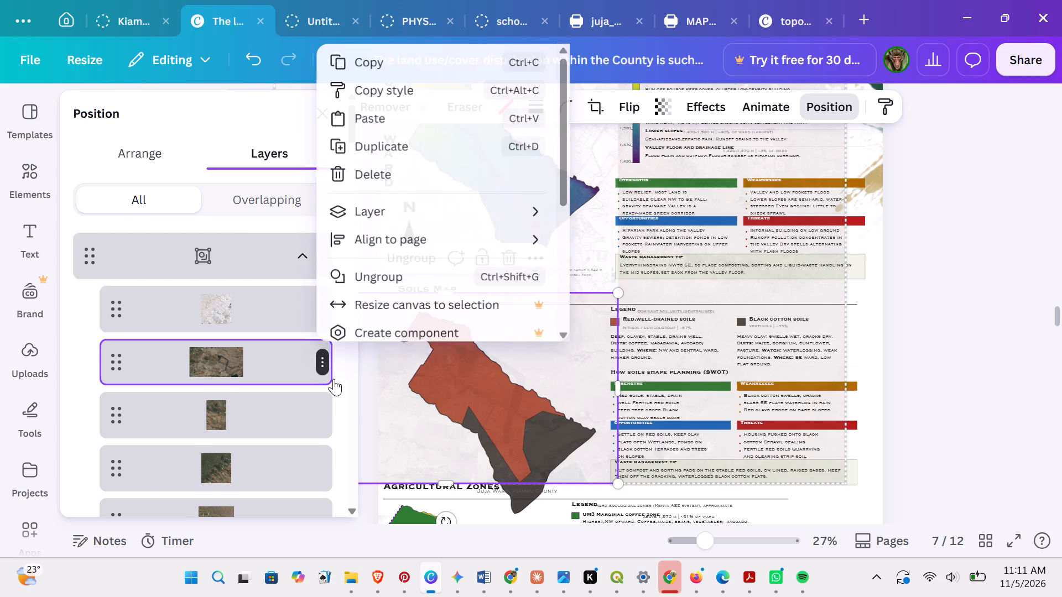
{"action": "left_click", "coordinate": [393, 162]}
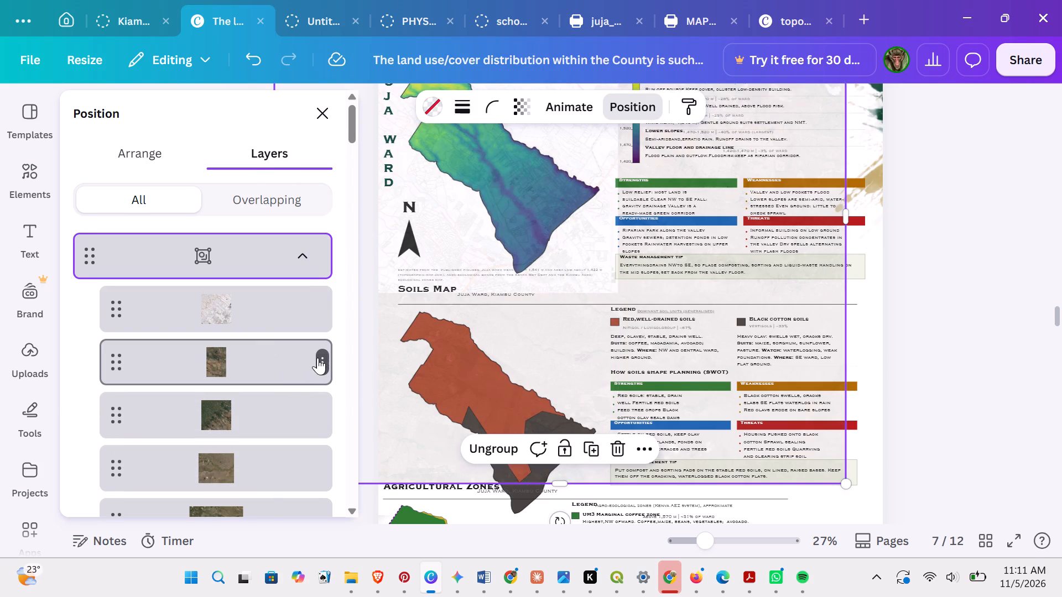
{"action": "scroll", "coordinate": [253, 362], "scroll_direction": "up", "scroll_amount": 1}
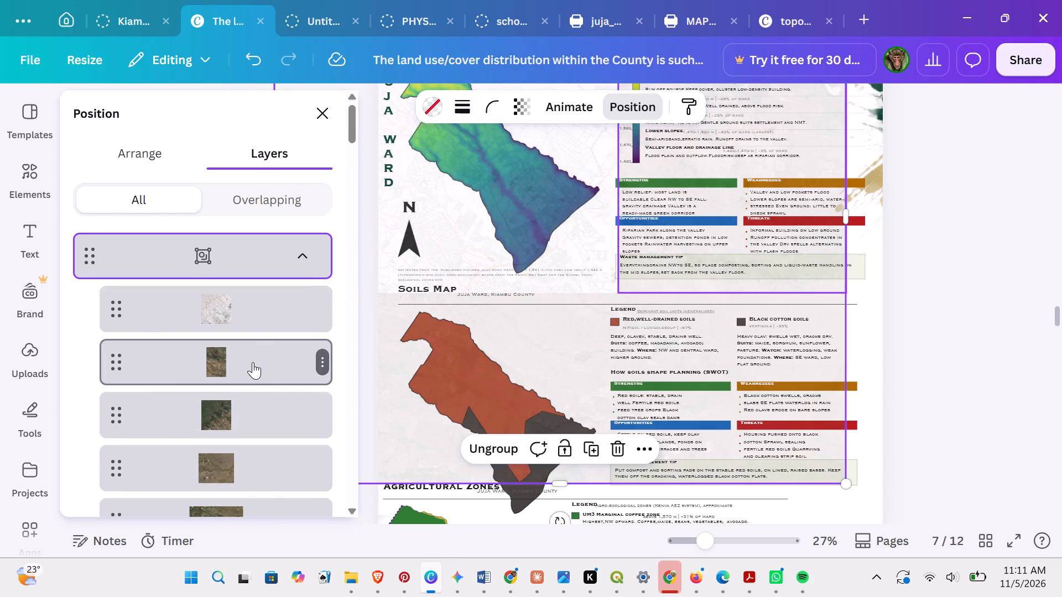
{"action": "left_click", "coordinate": [321, 357]}
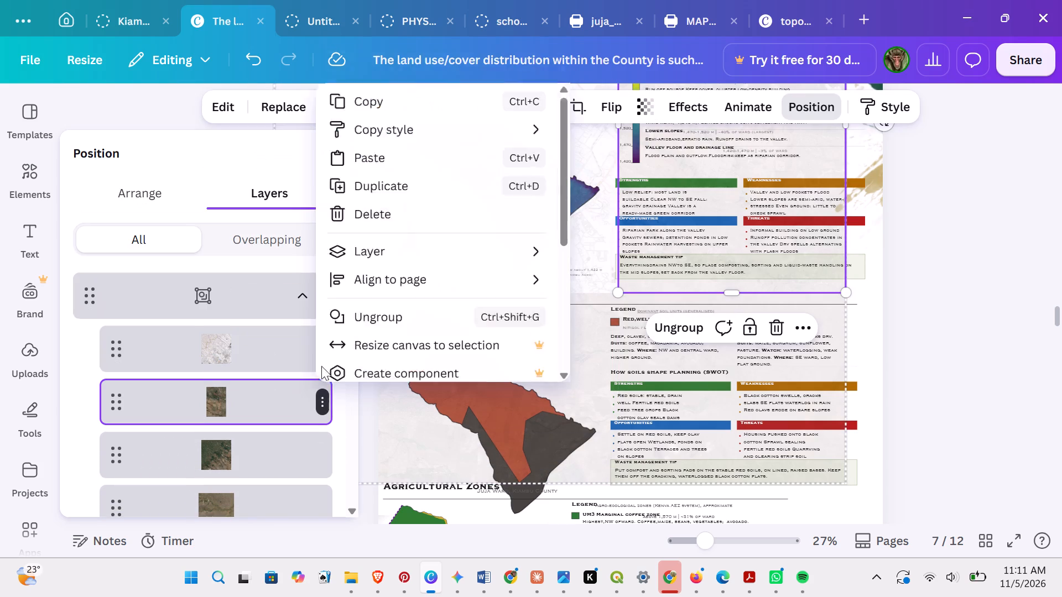
{"action": "left_click", "coordinate": [382, 170]}
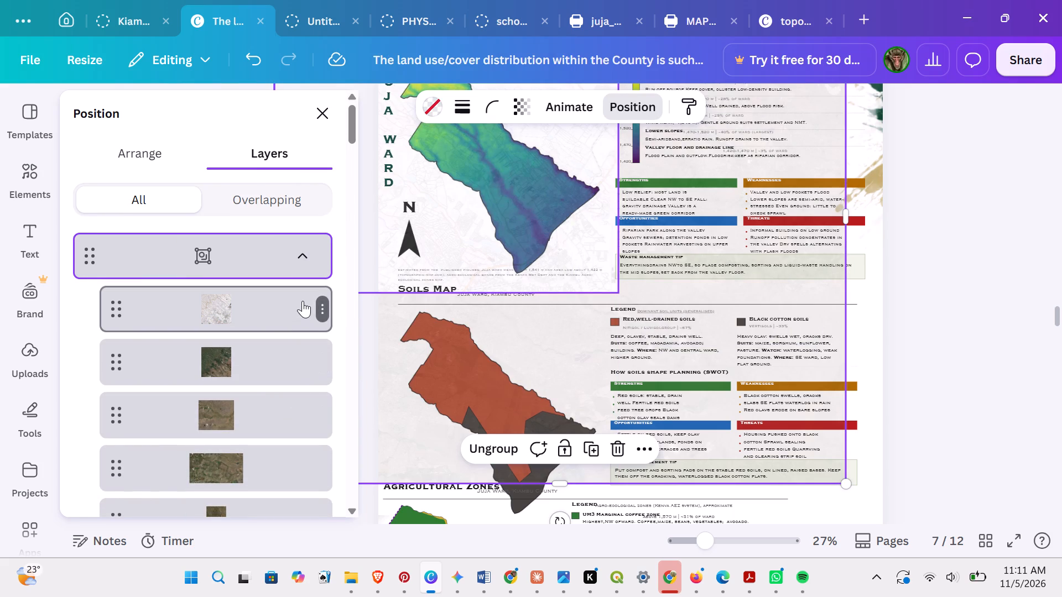
Delete three tiles from the topographic map group: the brown satellite tile, the wide green-brown satellite tile and the narrow map tile with the green patch.
{"action": "left_click", "coordinate": [324, 411]}
{"action": "left_click", "coordinate": [399, 172]}
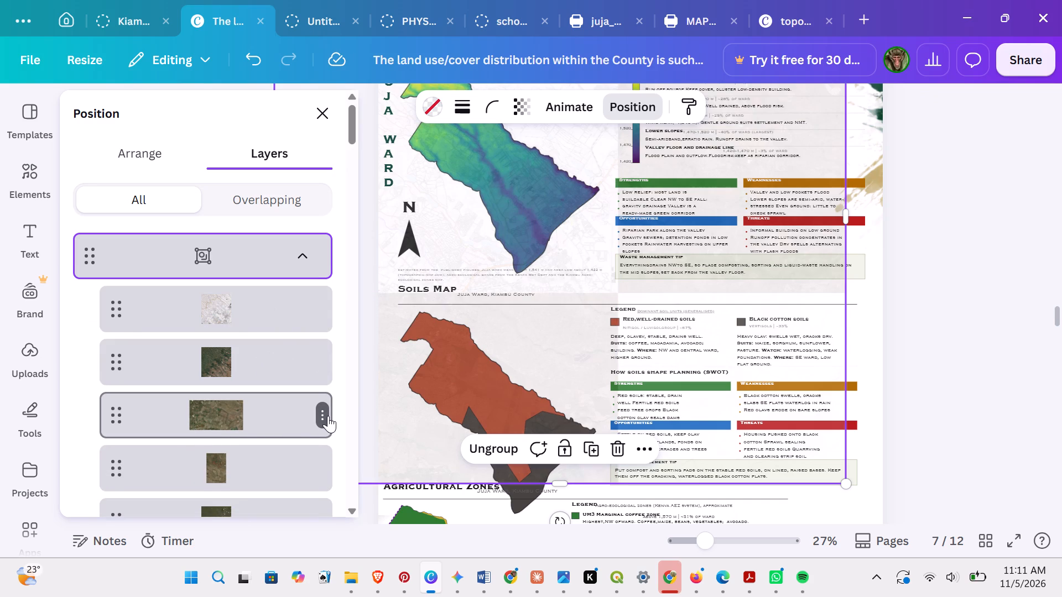
{"action": "left_click", "coordinate": [328, 415]}
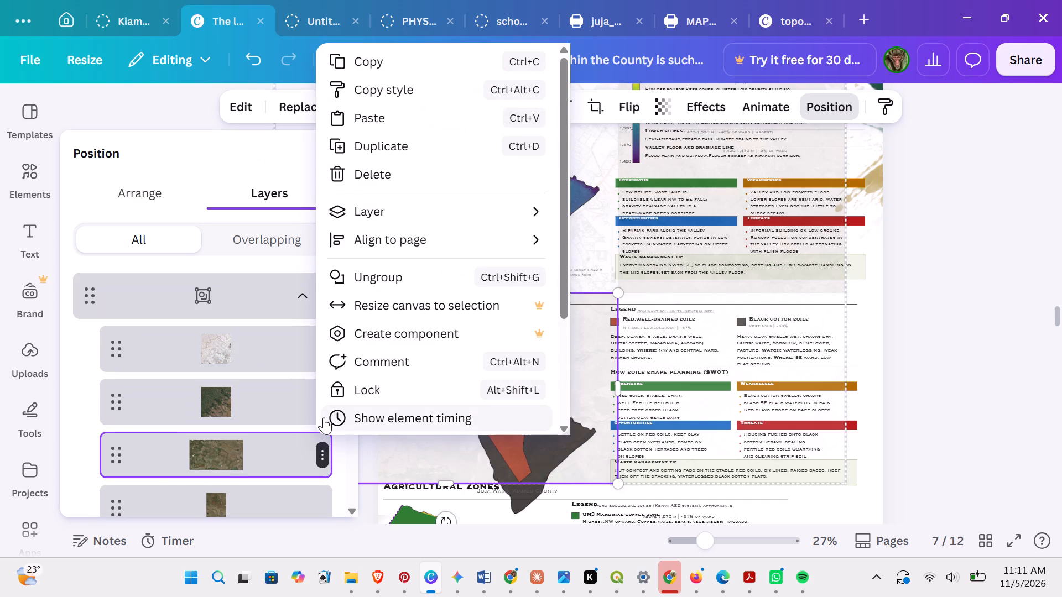
{"action": "left_click", "coordinate": [398, 171]}
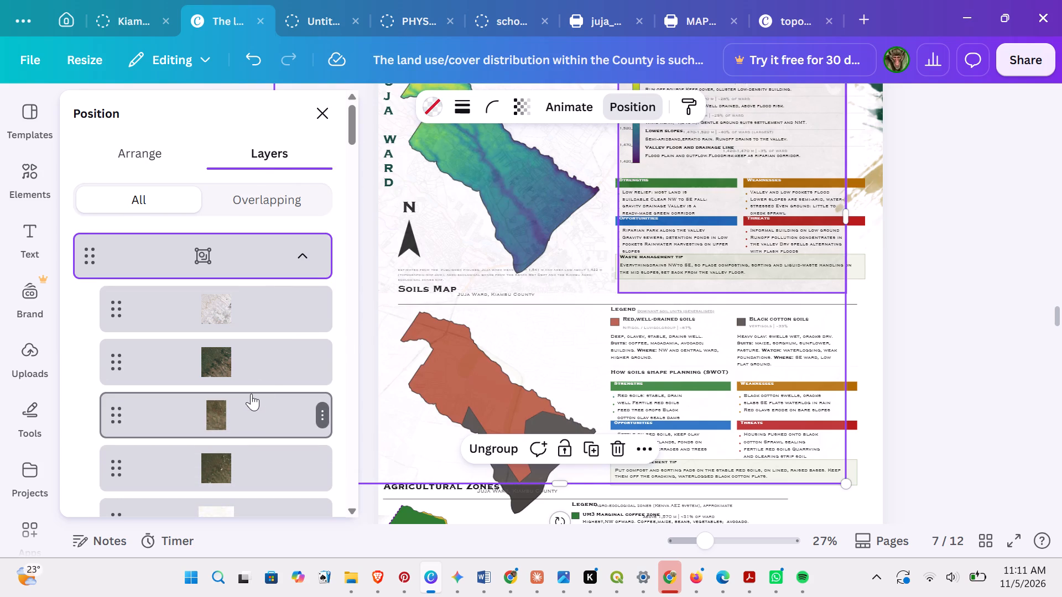
{"action": "scroll", "coordinate": [269, 368], "scroll_direction": "down", "scroll_amount": 1}
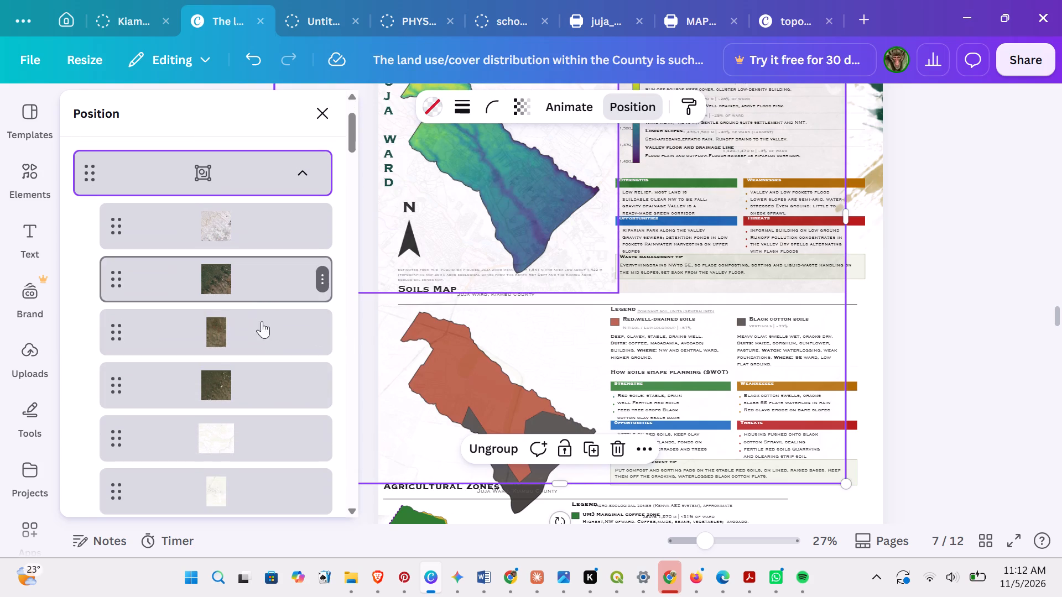
{"action": "scroll", "coordinate": [268, 354], "scroll_direction": "down", "scroll_amount": 6}
{"action": "scroll", "coordinate": [269, 362], "scroll_direction": "up", "scroll_amount": 1}
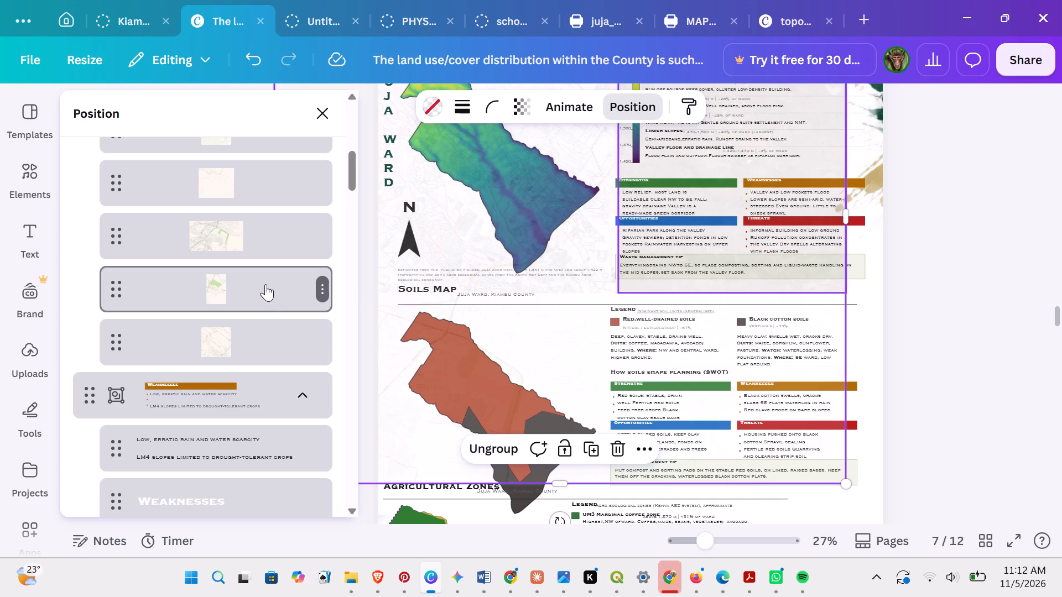
{"action": "left_click", "coordinate": [322, 287]}
{"action": "left_click", "coordinate": [412, 180]}
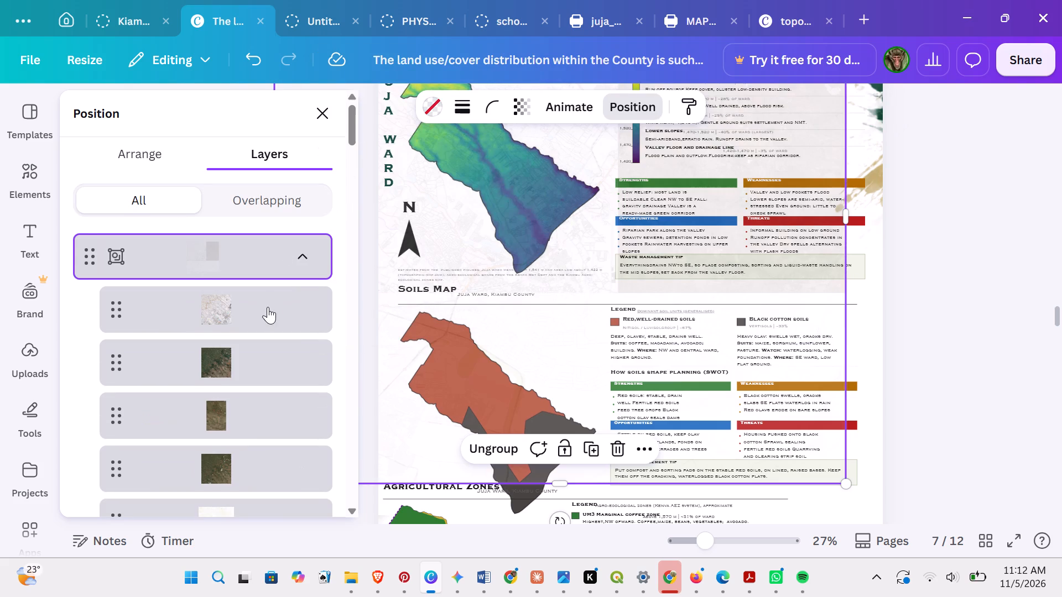
Delete three more tiles from the topographic map group: the wide map tile with green roads, the pale pinkish tile and the lower narrow pale tile.
{"action": "scroll", "coordinate": [263, 321], "scroll_direction": "down", "scroll_amount": 6}
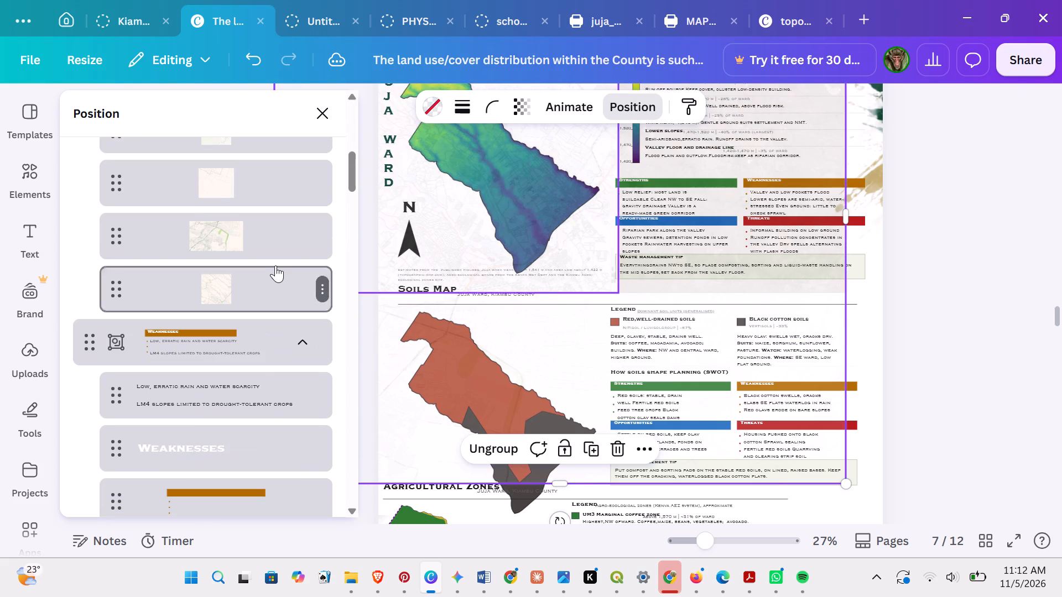
{"action": "scroll", "coordinate": [275, 234], "scroll_direction": "up", "scroll_amount": 1}
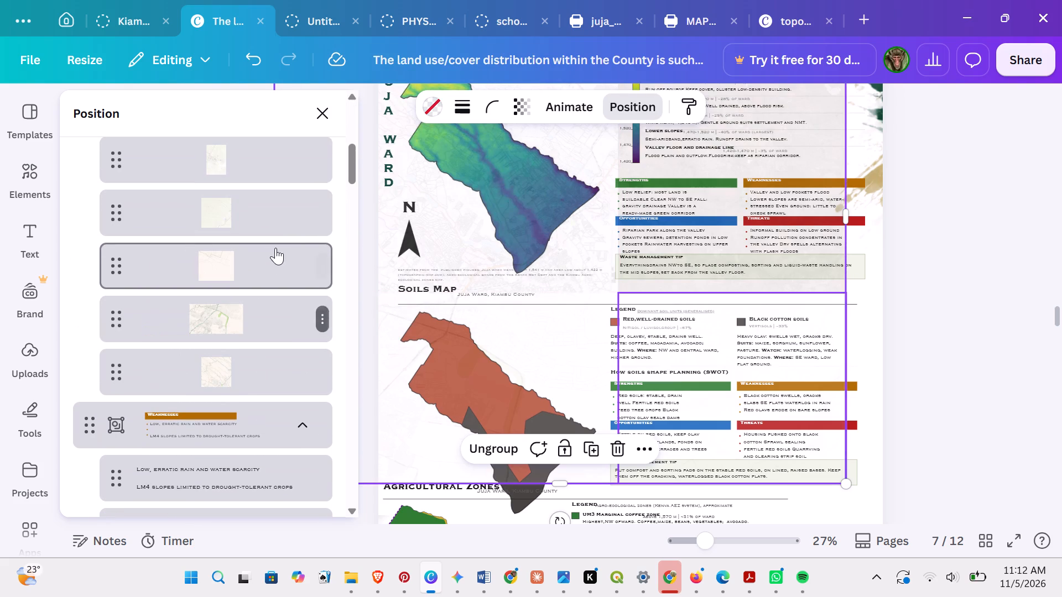
{"action": "left_click", "coordinate": [320, 314]}
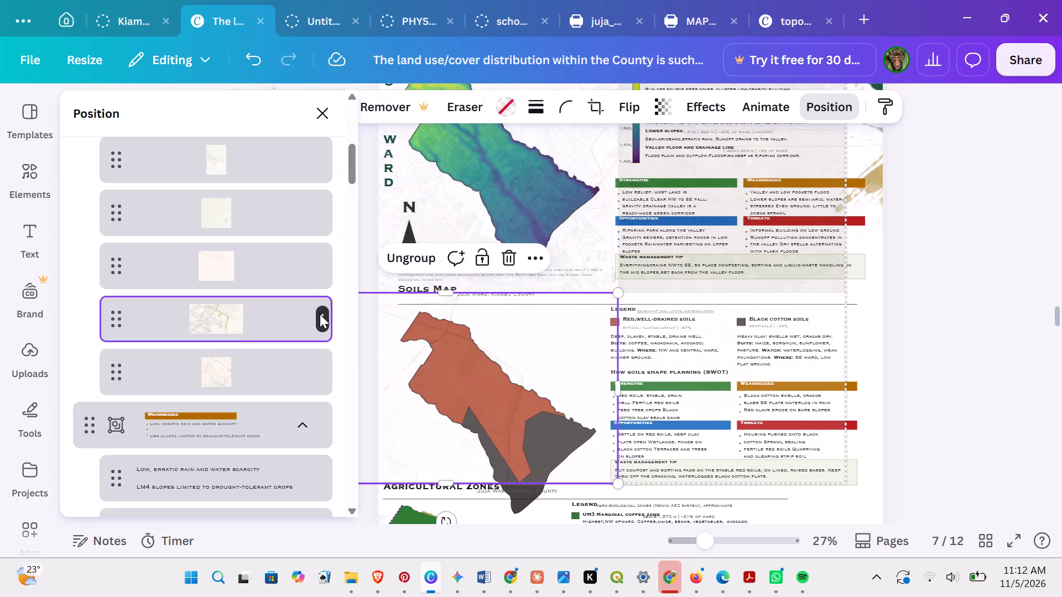
{"action": "left_click", "coordinate": [387, 172]}
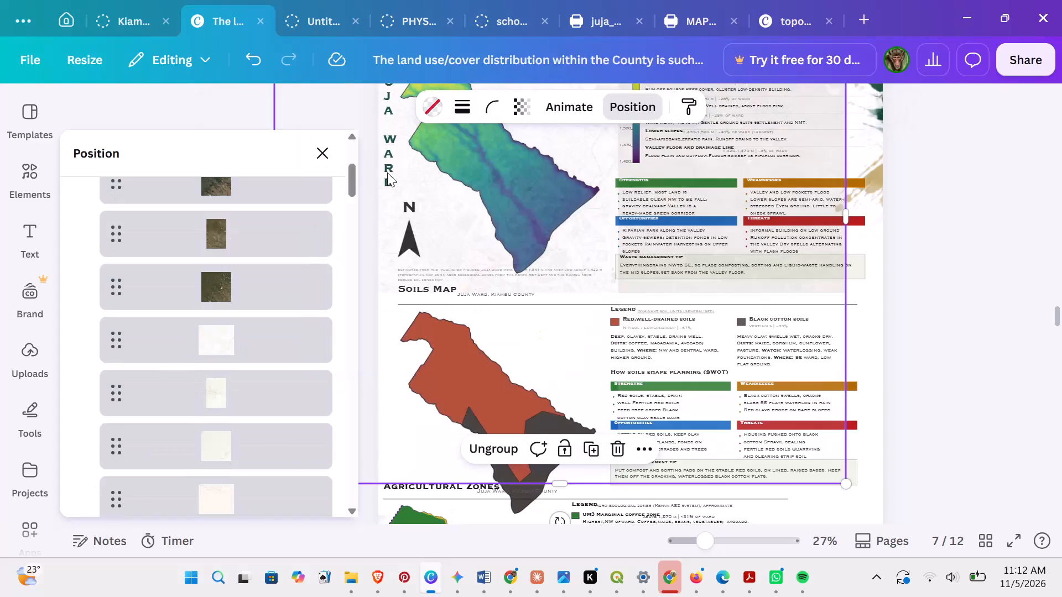
{"action": "scroll", "coordinate": [289, 396], "scroll_direction": "down", "scroll_amount": 5}
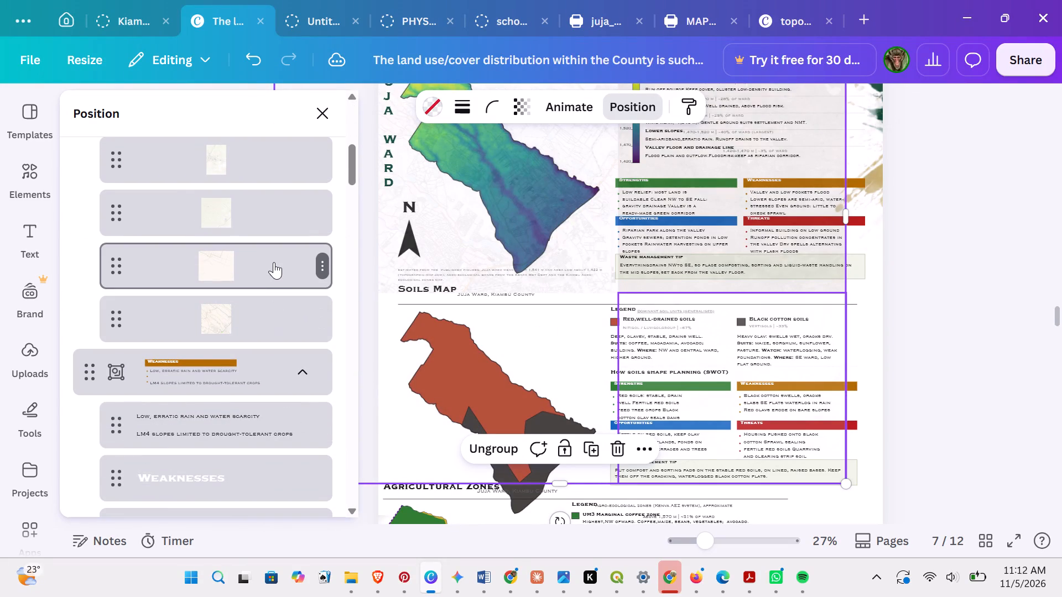
{"action": "left_click", "coordinate": [324, 264]}
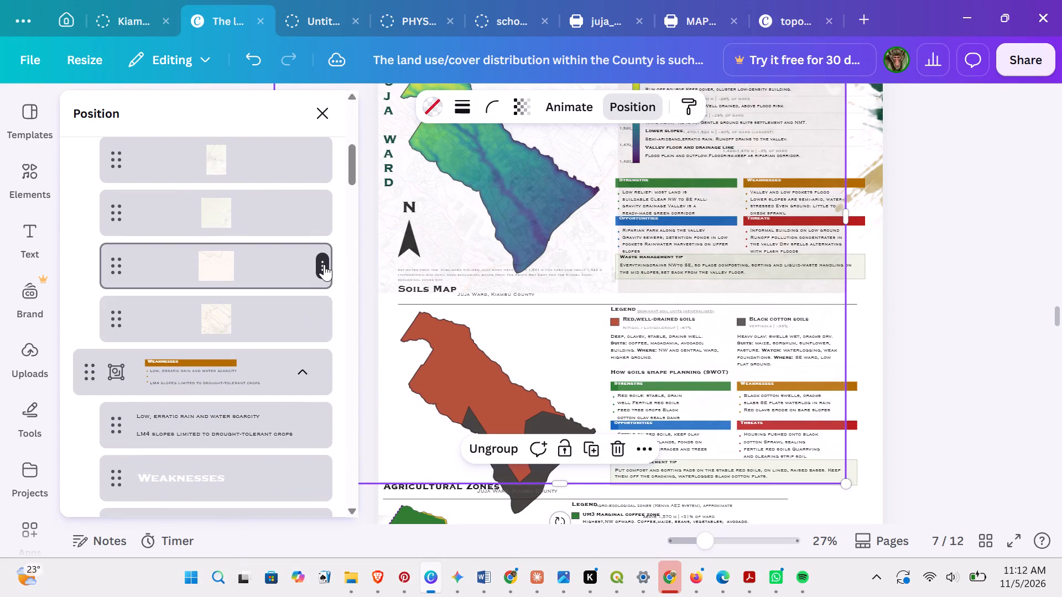
{"action": "left_click", "coordinate": [403, 179]}
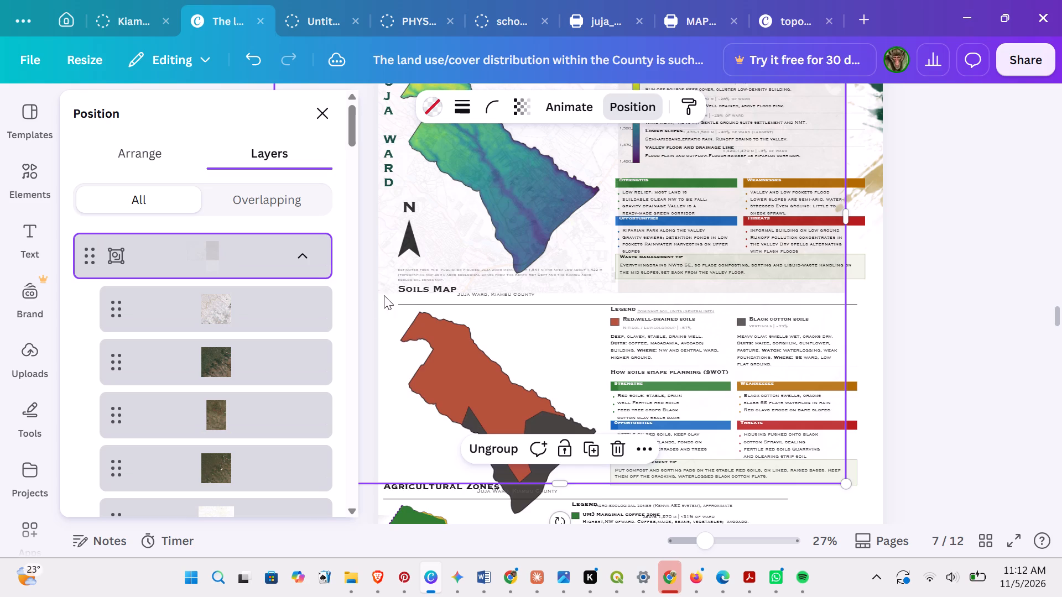
{"action": "scroll", "coordinate": [360, 327], "scroll_direction": "up", "scroll_amount": 1}
{"action": "scroll", "coordinate": [331, 346], "scroll_direction": "down", "scroll_amount": 4}
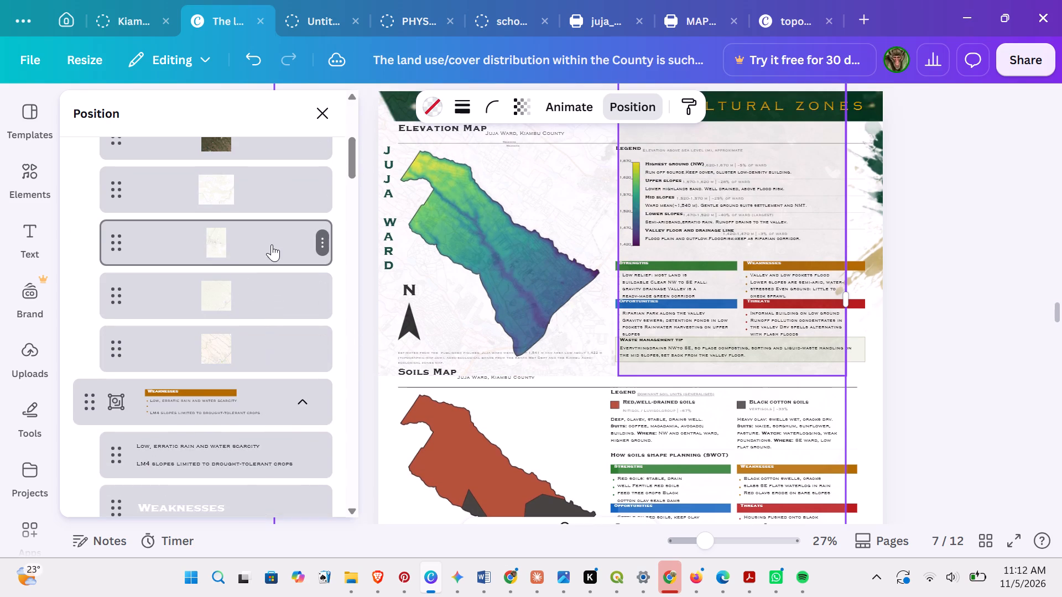
{"action": "left_click", "coordinate": [324, 237]}
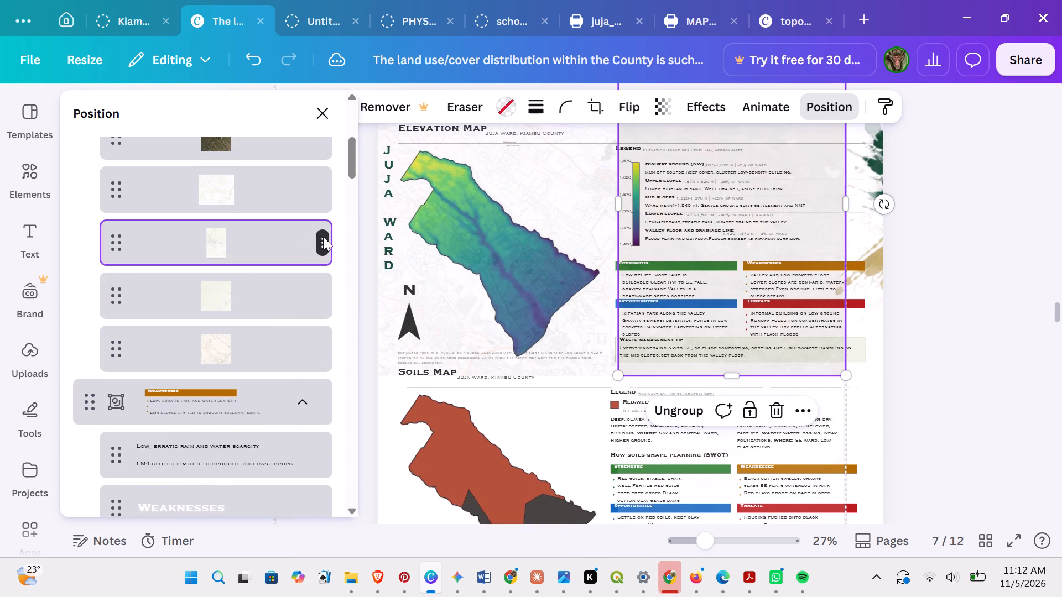
{"action": "left_click", "coordinate": [379, 441]}
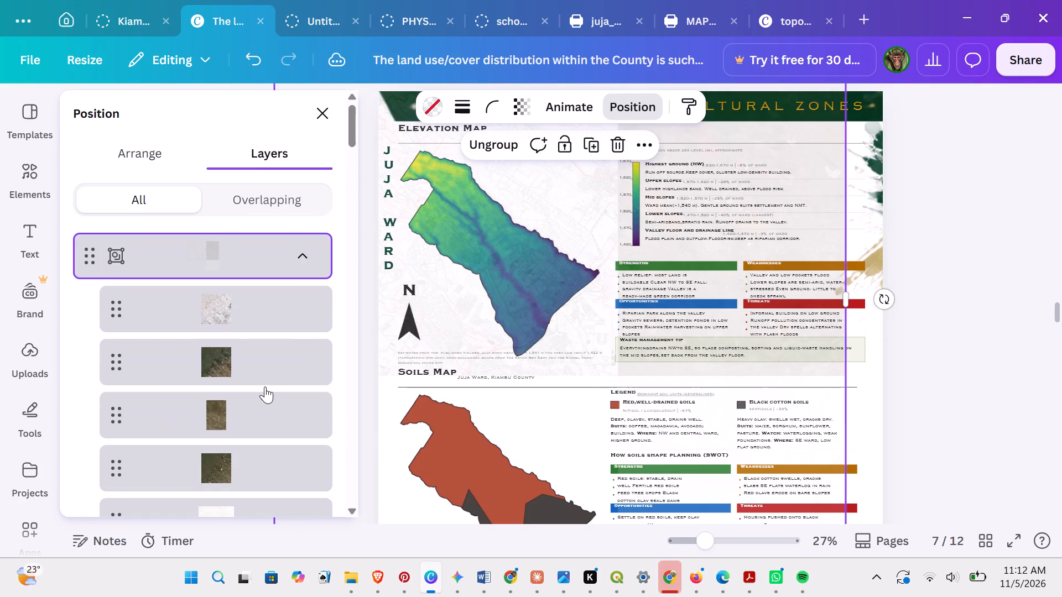
Delete the near-white tile covering the soils legend area from the topographic map group, and leave the layer list with nothing selected.
{"action": "scroll", "coordinate": [273, 360], "scroll_direction": "down", "scroll_amount": 3}
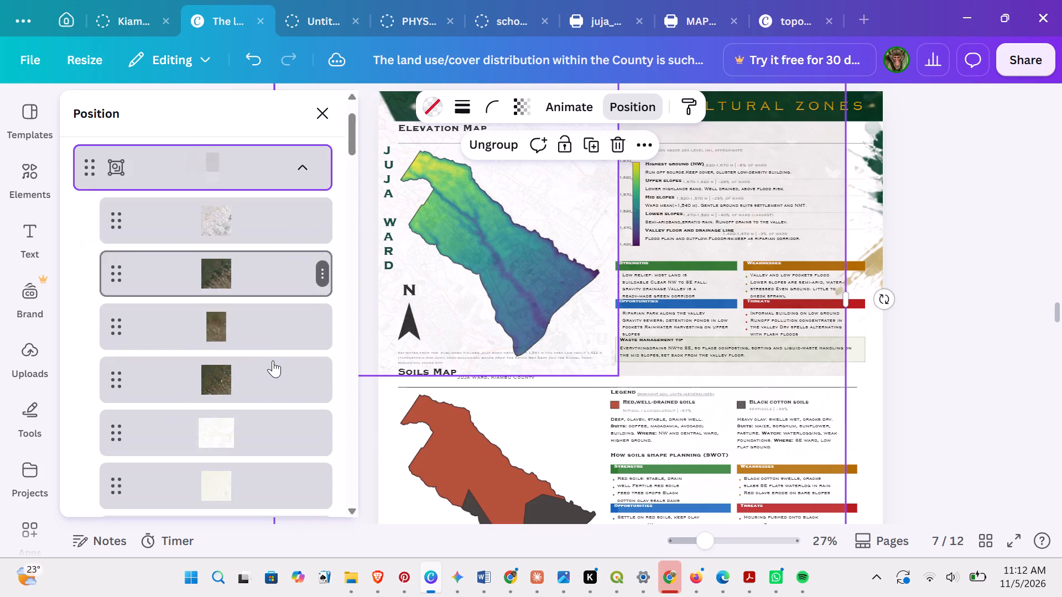
{"action": "scroll", "coordinate": [273, 360], "scroll_direction": "down", "scroll_amount": 2}
{"action": "scroll", "coordinate": [291, 341], "scroll_direction": "up", "scroll_amount": 1}
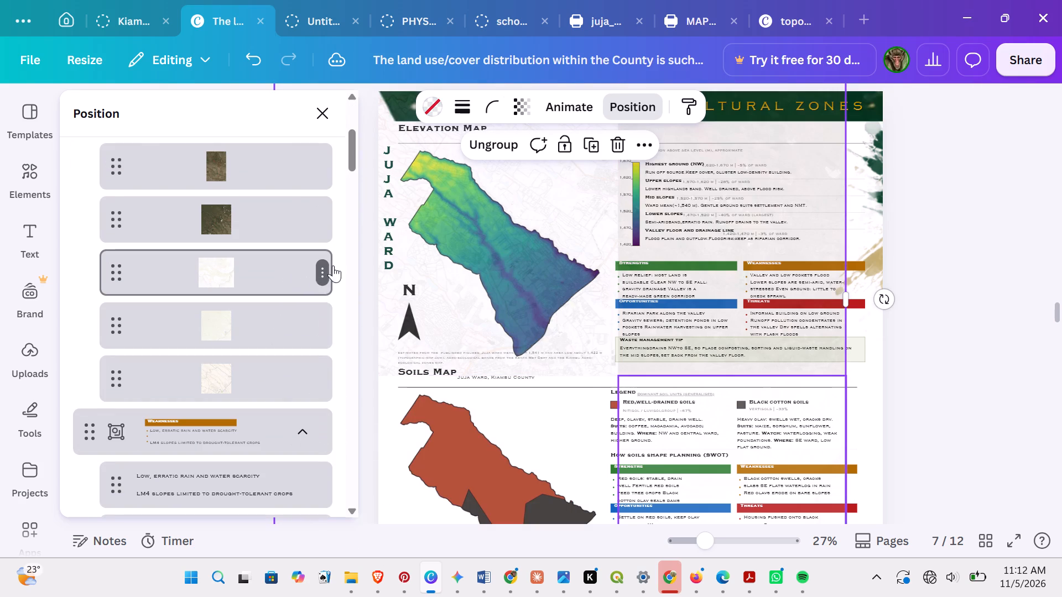
{"action": "left_click", "coordinate": [325, 269]}
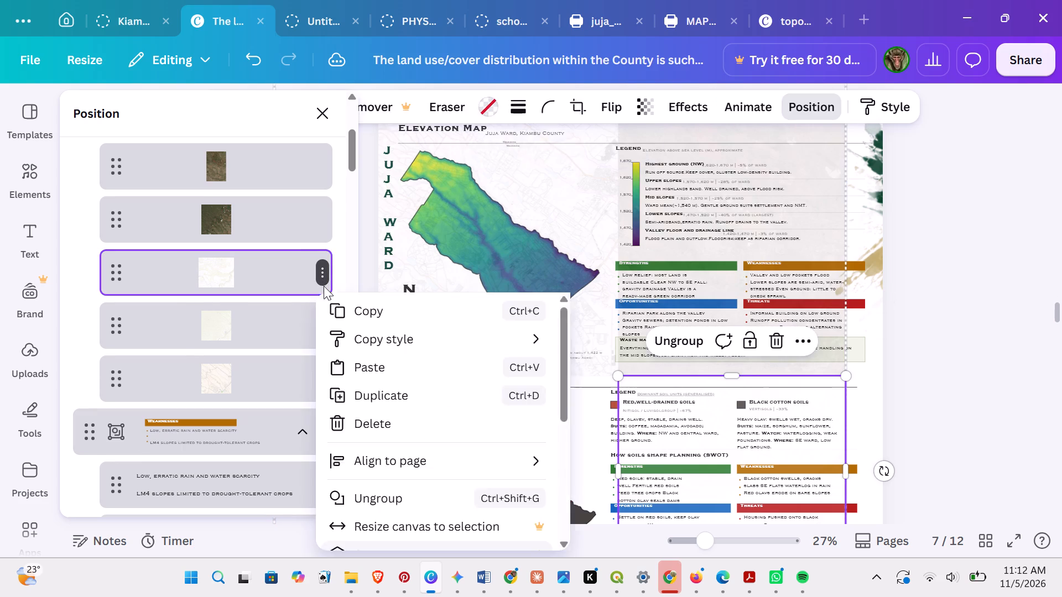
{"action": "left_click", "coordinate": [392, 170]}
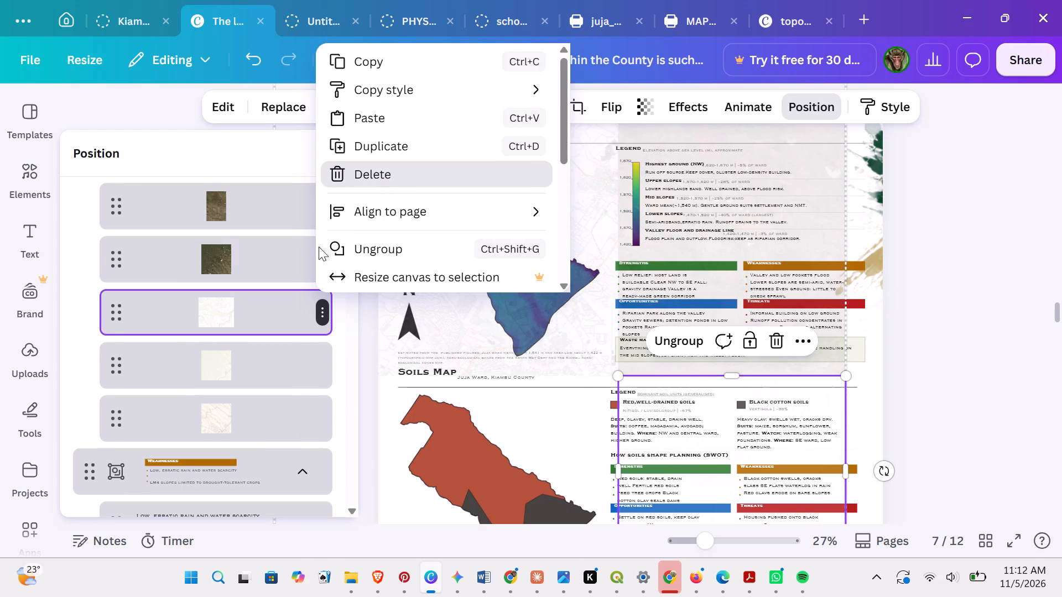
{"action": "scroll", "coordinate": [258, 363], "scroll_direction": "down", "scroll_amount": 1}
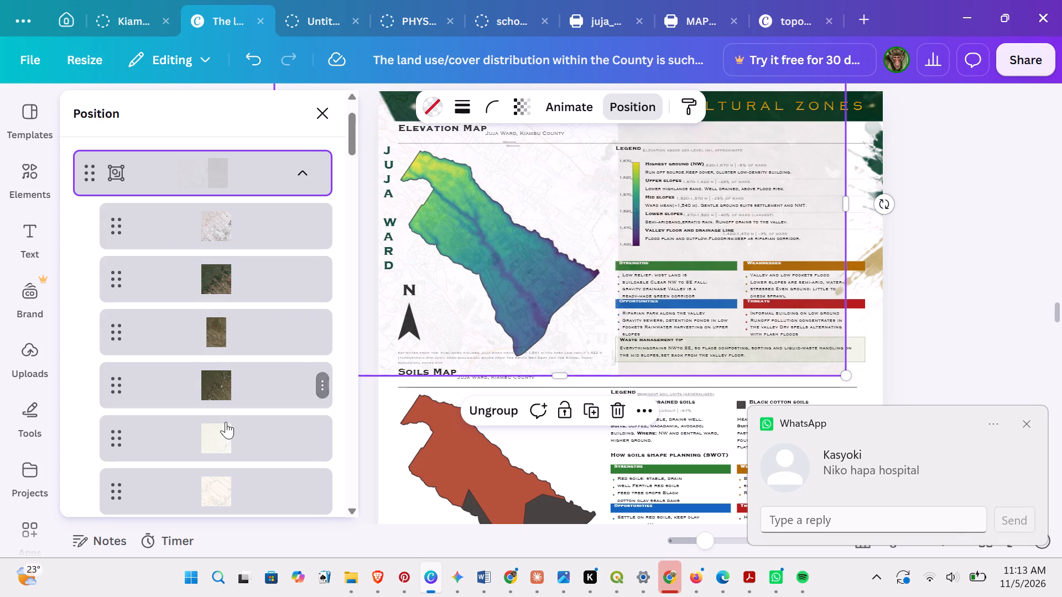
{"action": "scroll", "coordinate": [231, 460], "scroll_direction": "down", "scroll_amount": 3}
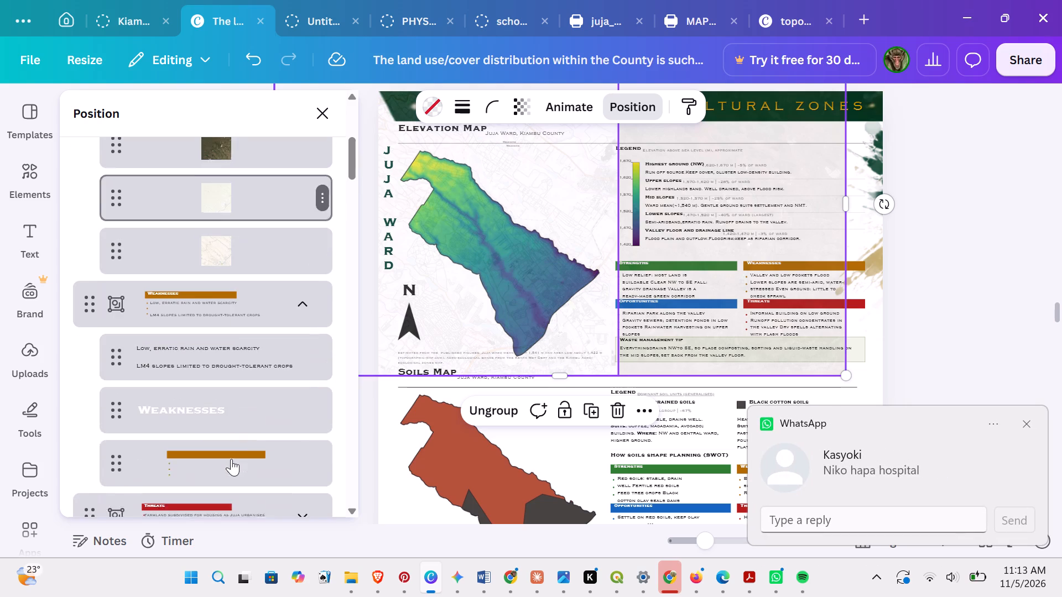
{"action": "left_click", "coordinate": [1032, 308]}
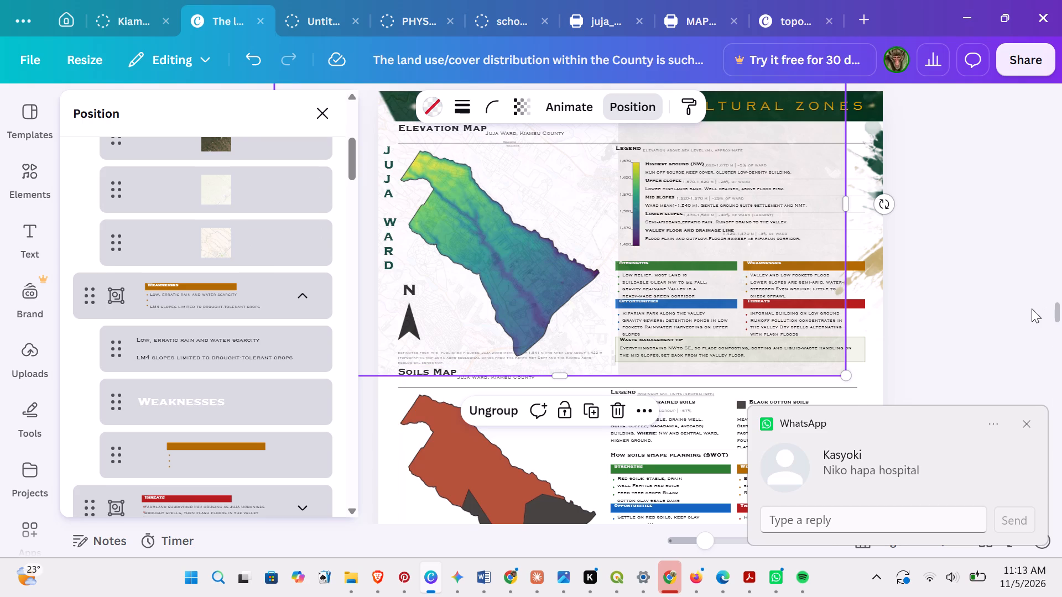
{"action": "left_click", "coordinate": [928, 328]}
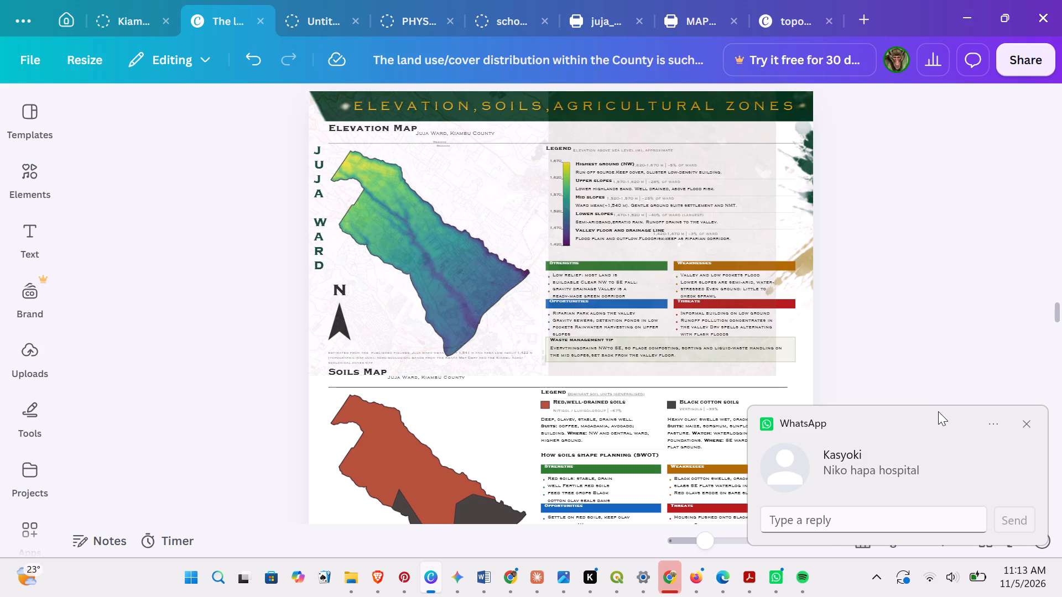
Select the topographic map group overlaying the elevation map on page 7.
{"action": "left_click", "coordinate": [459, 239]}
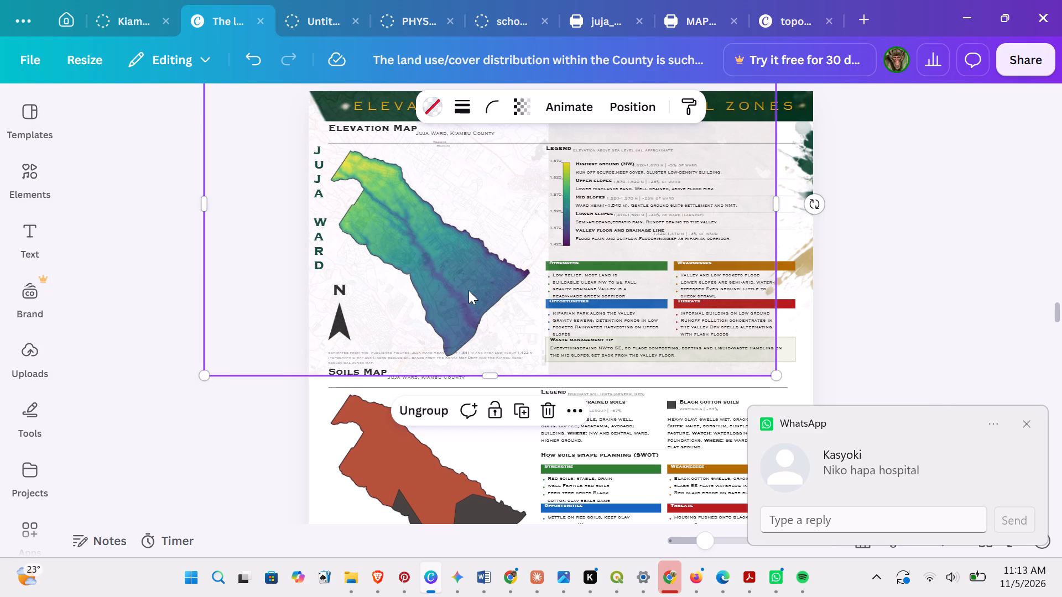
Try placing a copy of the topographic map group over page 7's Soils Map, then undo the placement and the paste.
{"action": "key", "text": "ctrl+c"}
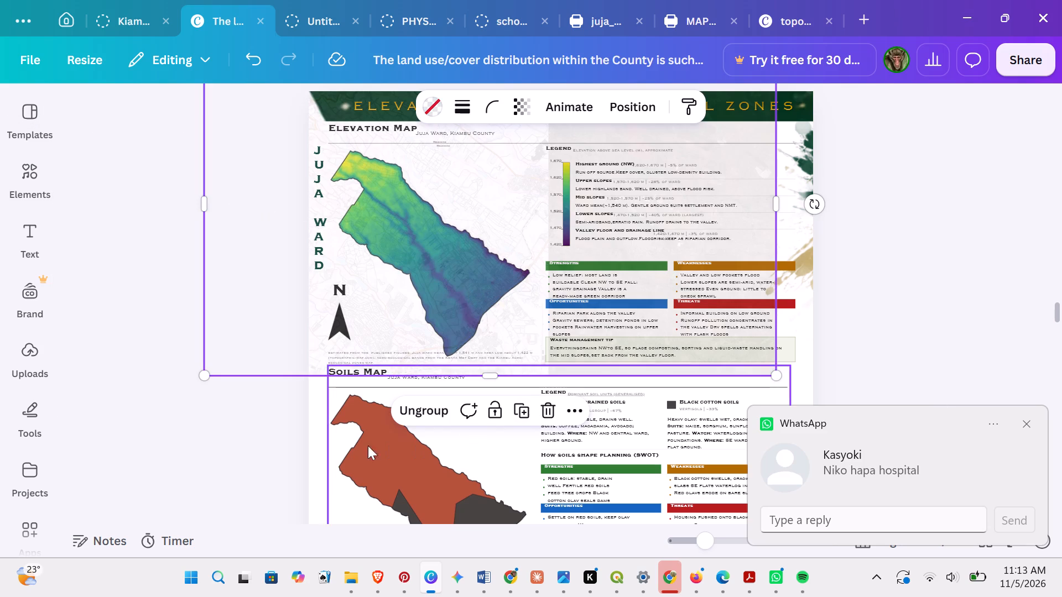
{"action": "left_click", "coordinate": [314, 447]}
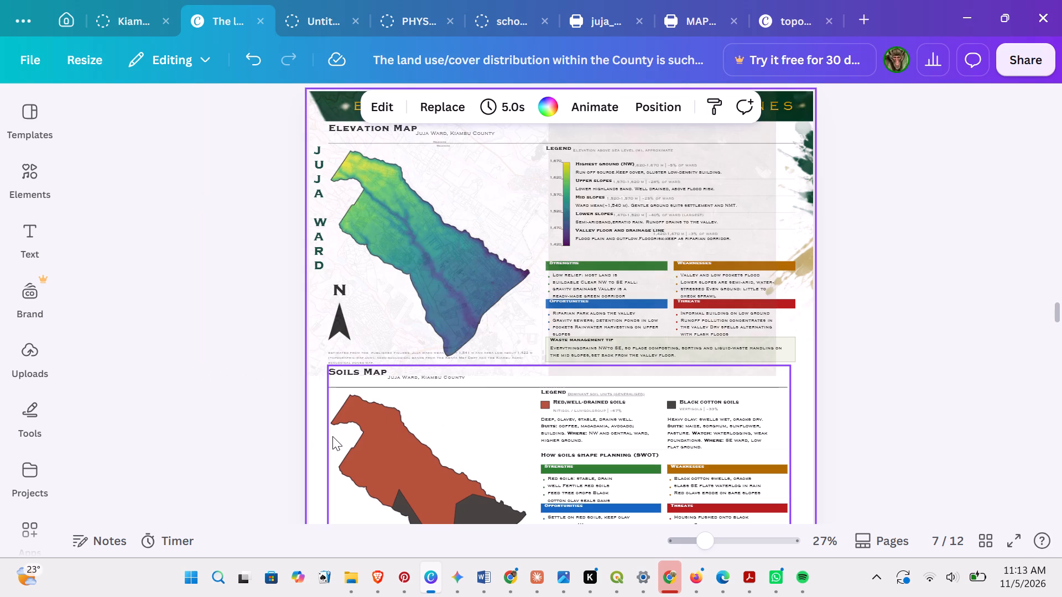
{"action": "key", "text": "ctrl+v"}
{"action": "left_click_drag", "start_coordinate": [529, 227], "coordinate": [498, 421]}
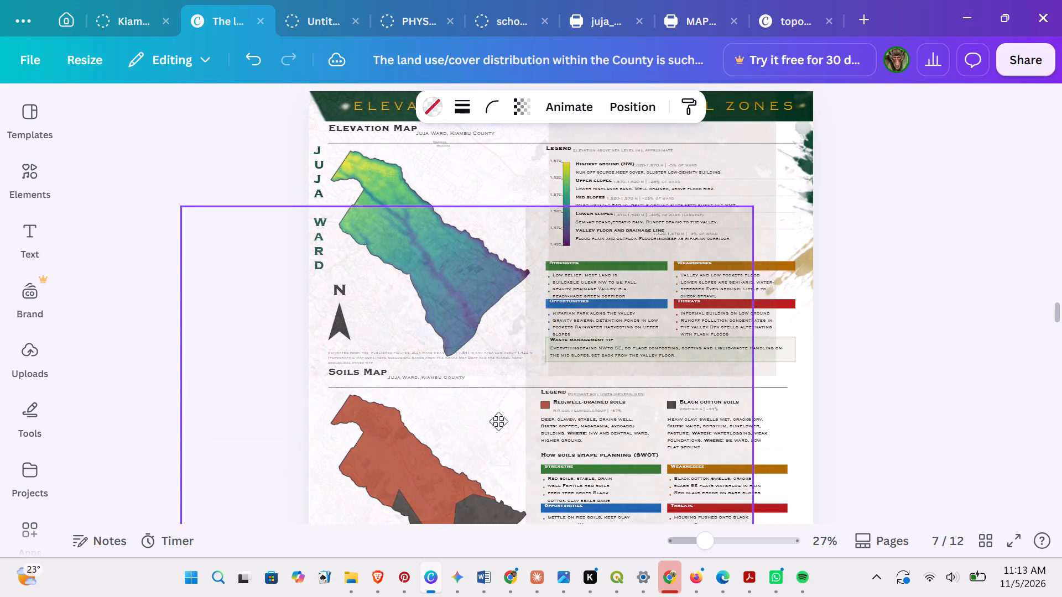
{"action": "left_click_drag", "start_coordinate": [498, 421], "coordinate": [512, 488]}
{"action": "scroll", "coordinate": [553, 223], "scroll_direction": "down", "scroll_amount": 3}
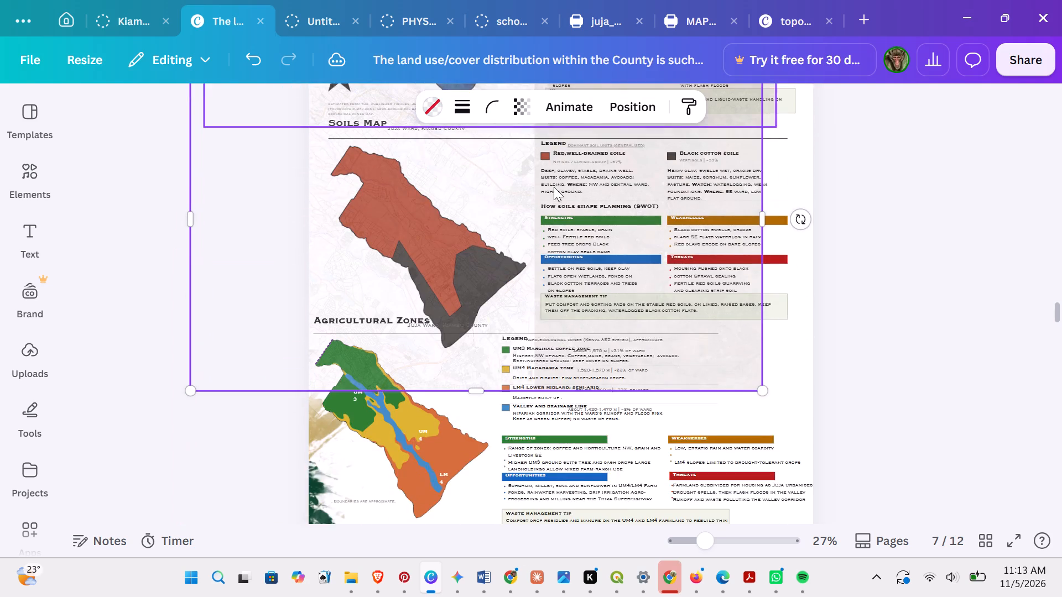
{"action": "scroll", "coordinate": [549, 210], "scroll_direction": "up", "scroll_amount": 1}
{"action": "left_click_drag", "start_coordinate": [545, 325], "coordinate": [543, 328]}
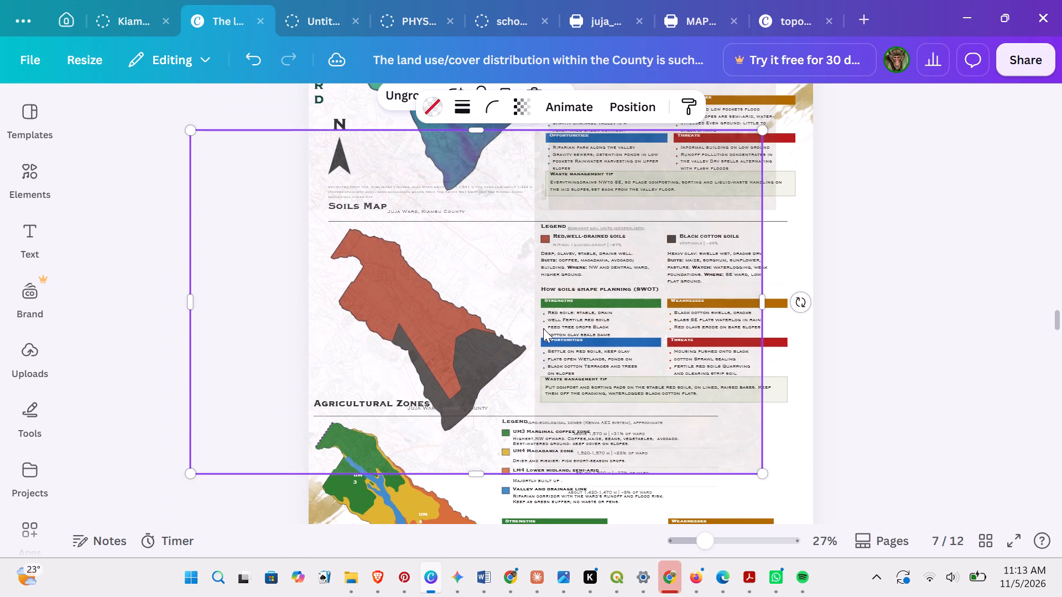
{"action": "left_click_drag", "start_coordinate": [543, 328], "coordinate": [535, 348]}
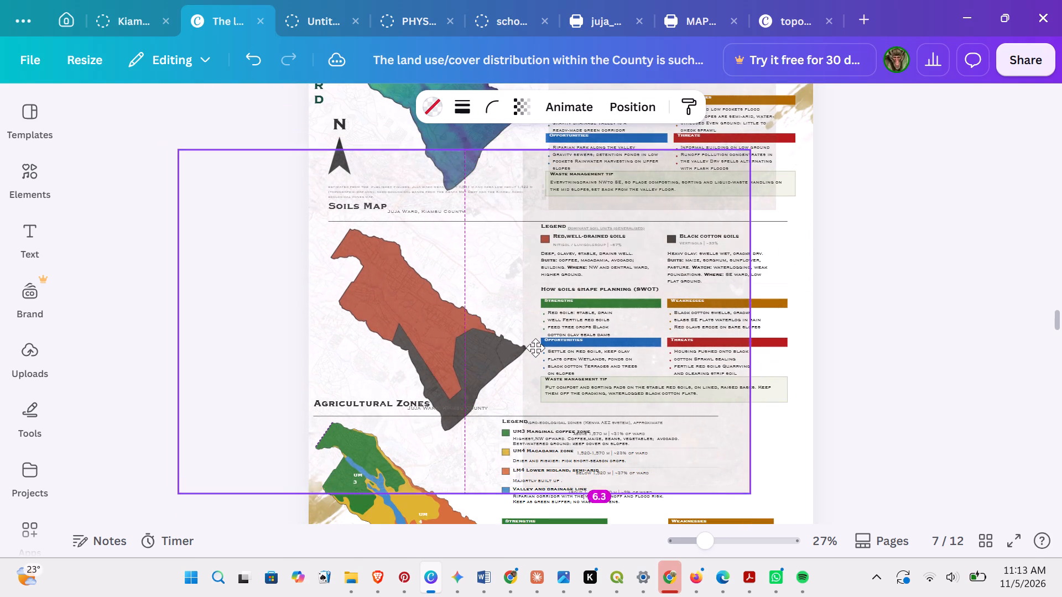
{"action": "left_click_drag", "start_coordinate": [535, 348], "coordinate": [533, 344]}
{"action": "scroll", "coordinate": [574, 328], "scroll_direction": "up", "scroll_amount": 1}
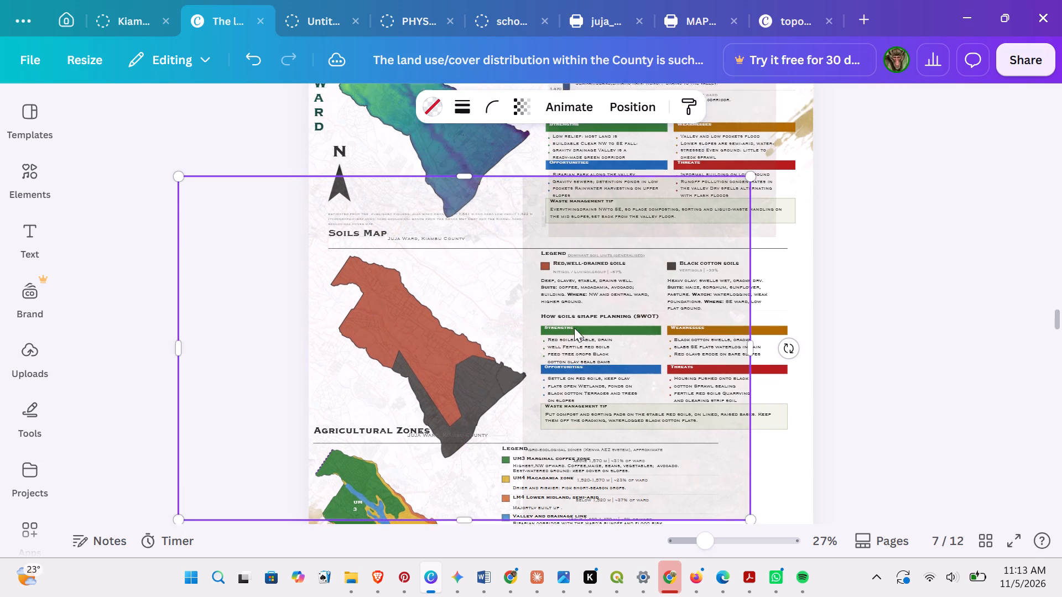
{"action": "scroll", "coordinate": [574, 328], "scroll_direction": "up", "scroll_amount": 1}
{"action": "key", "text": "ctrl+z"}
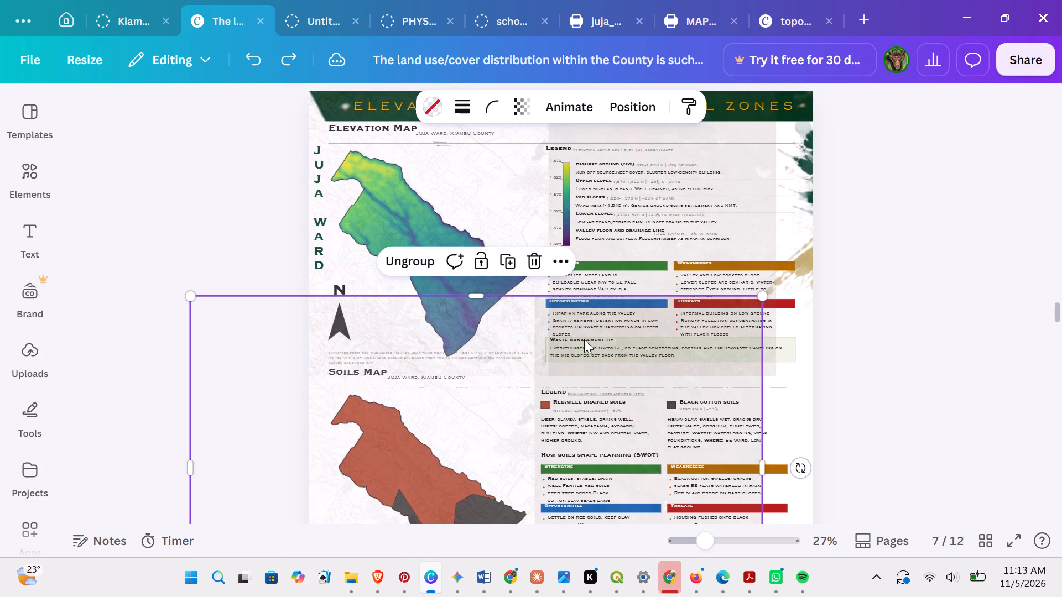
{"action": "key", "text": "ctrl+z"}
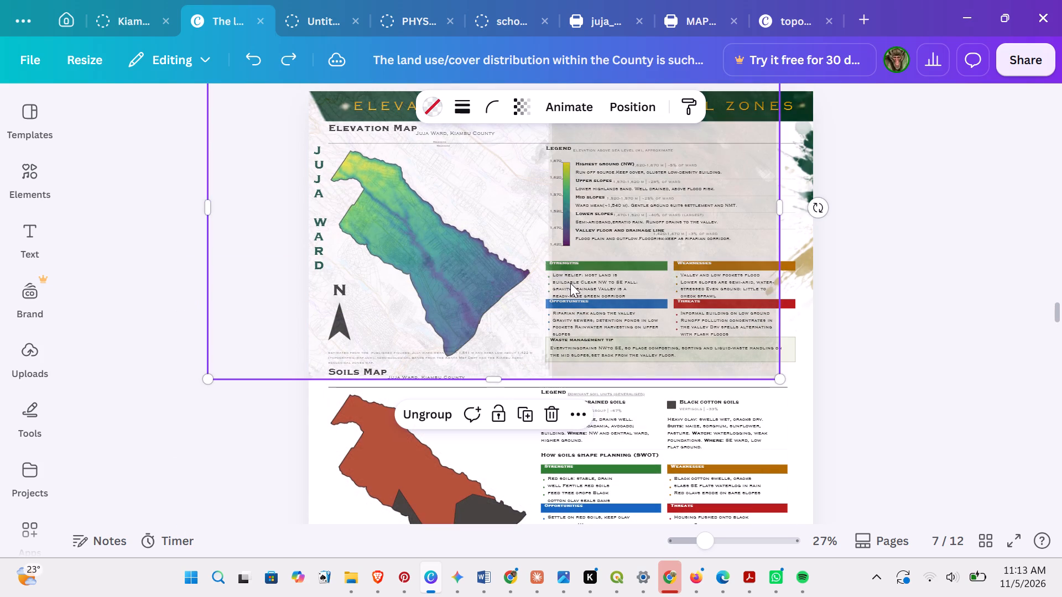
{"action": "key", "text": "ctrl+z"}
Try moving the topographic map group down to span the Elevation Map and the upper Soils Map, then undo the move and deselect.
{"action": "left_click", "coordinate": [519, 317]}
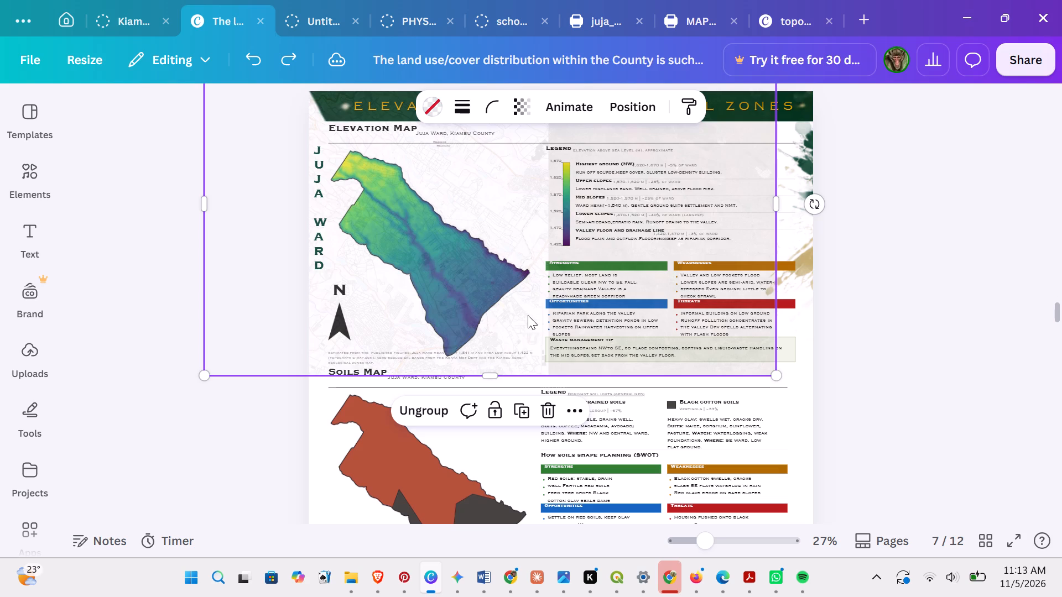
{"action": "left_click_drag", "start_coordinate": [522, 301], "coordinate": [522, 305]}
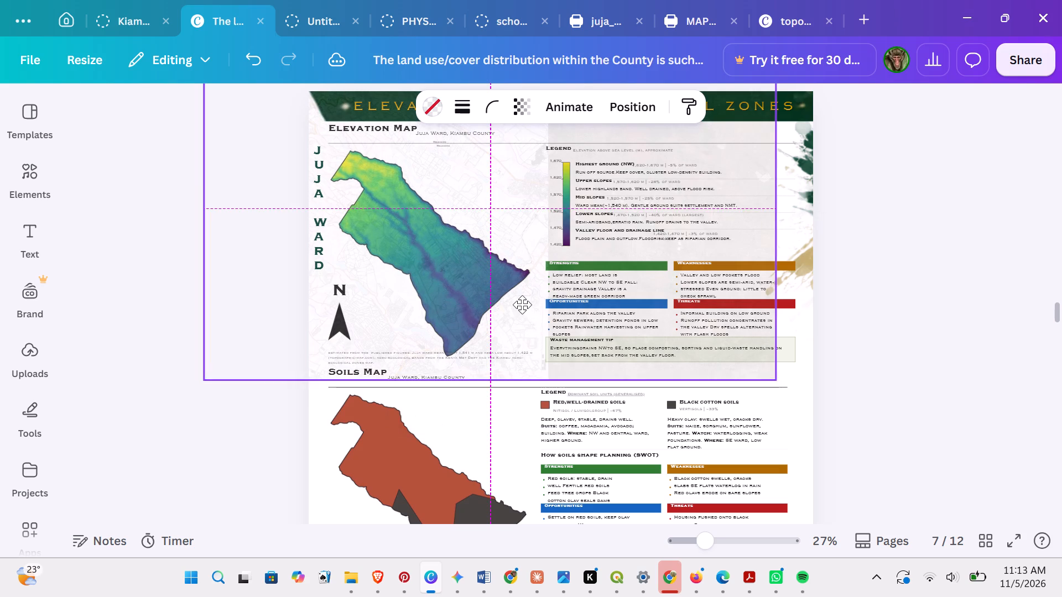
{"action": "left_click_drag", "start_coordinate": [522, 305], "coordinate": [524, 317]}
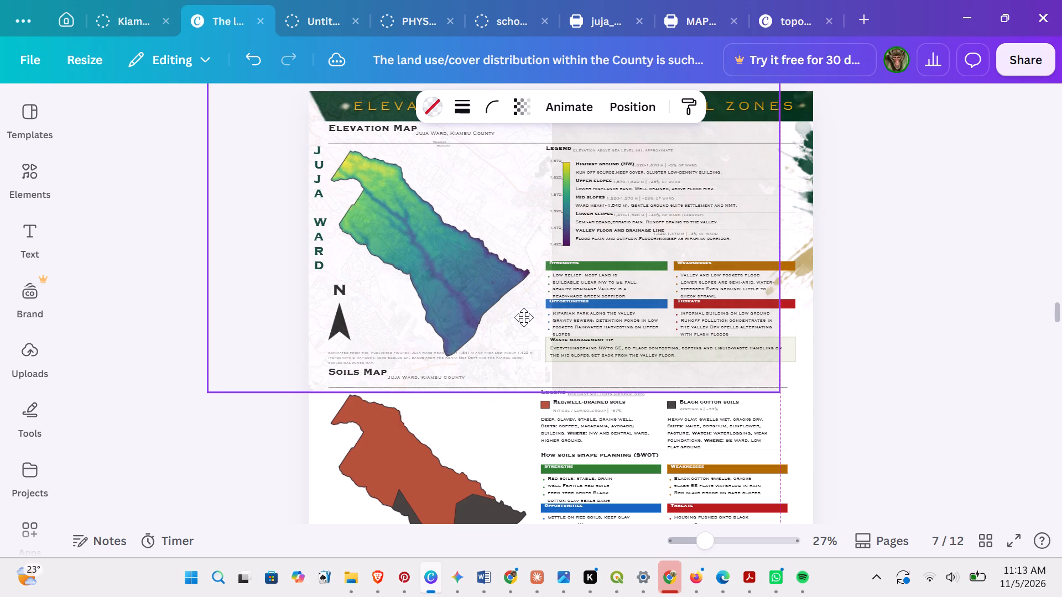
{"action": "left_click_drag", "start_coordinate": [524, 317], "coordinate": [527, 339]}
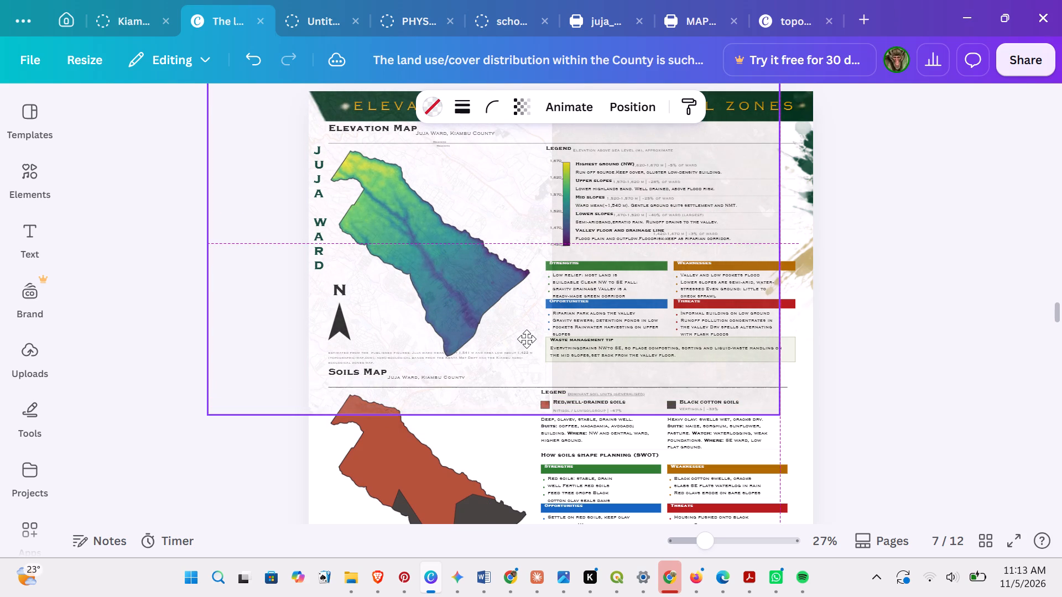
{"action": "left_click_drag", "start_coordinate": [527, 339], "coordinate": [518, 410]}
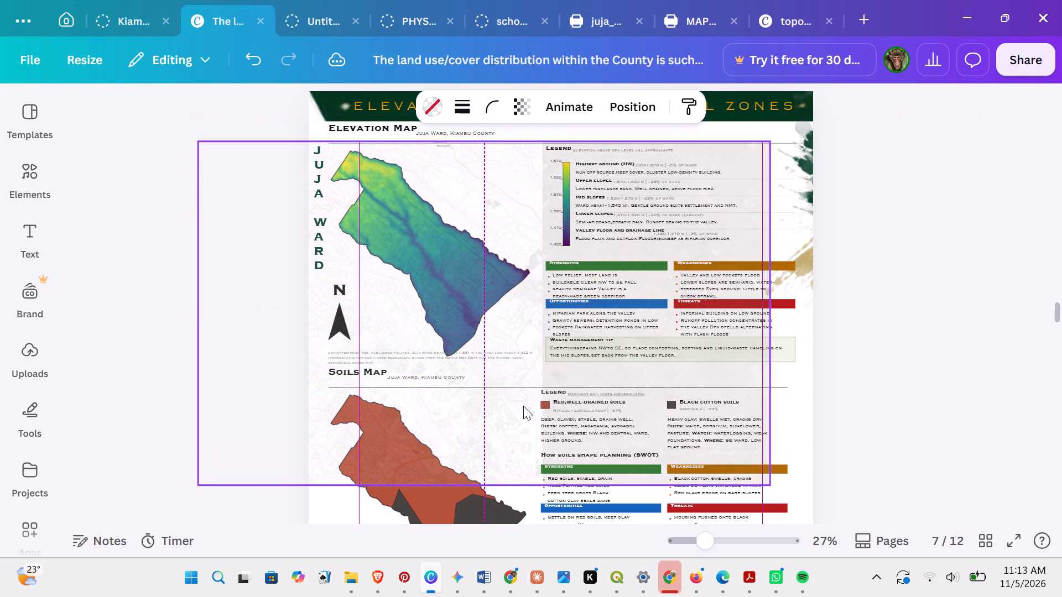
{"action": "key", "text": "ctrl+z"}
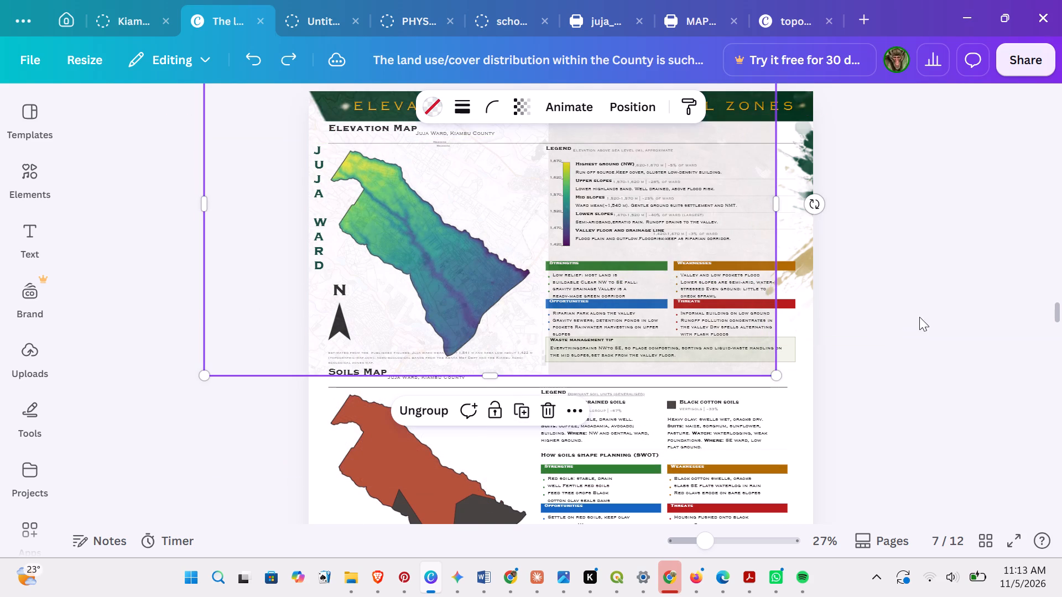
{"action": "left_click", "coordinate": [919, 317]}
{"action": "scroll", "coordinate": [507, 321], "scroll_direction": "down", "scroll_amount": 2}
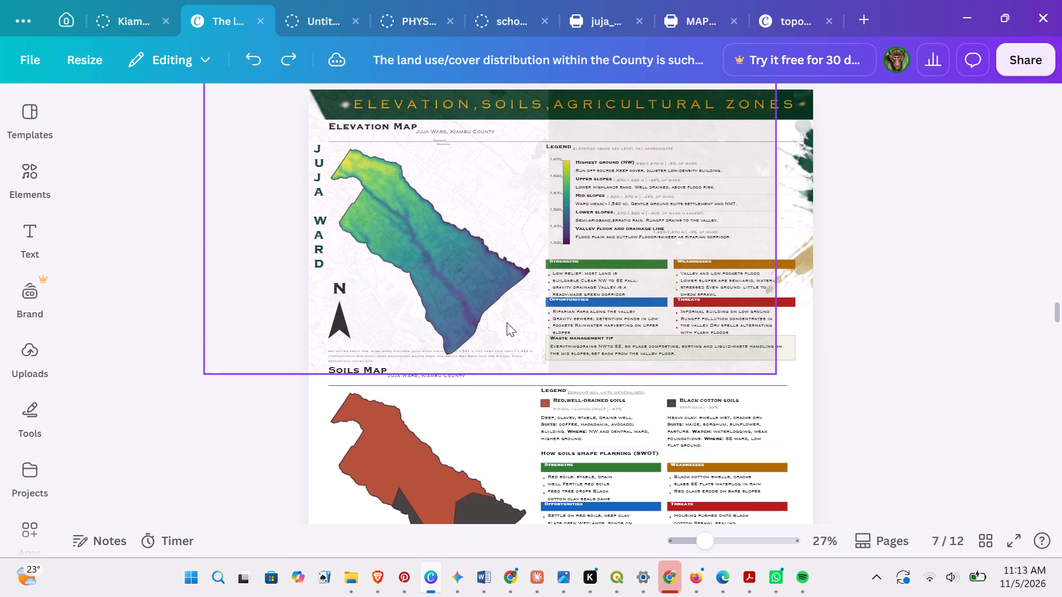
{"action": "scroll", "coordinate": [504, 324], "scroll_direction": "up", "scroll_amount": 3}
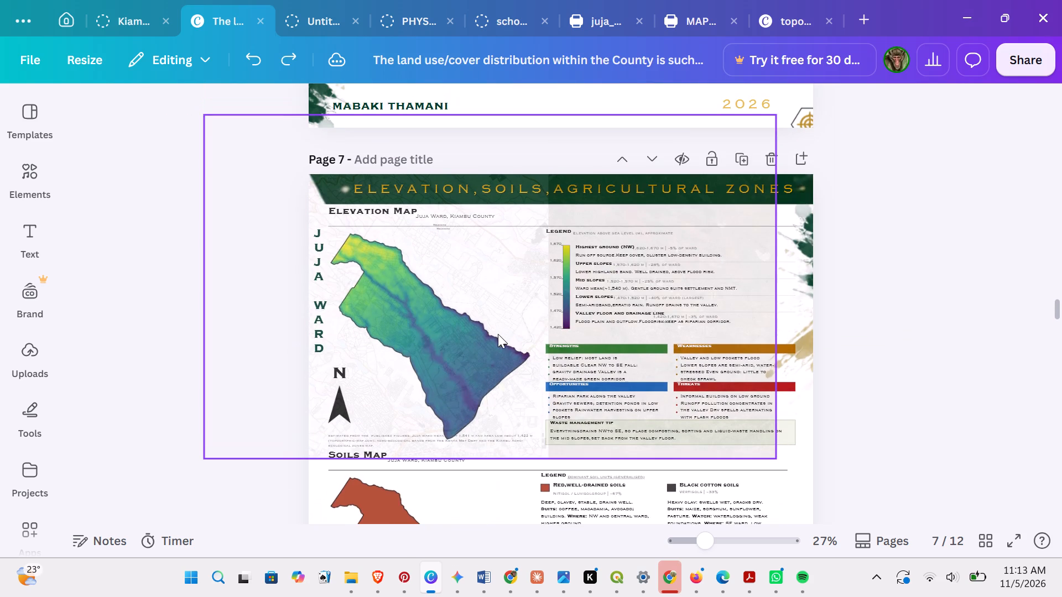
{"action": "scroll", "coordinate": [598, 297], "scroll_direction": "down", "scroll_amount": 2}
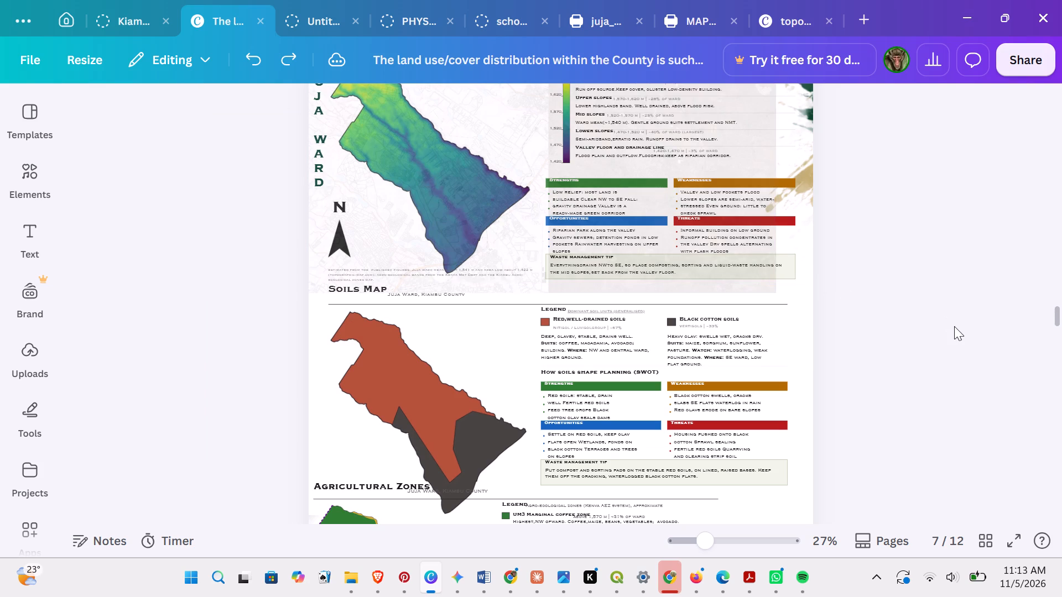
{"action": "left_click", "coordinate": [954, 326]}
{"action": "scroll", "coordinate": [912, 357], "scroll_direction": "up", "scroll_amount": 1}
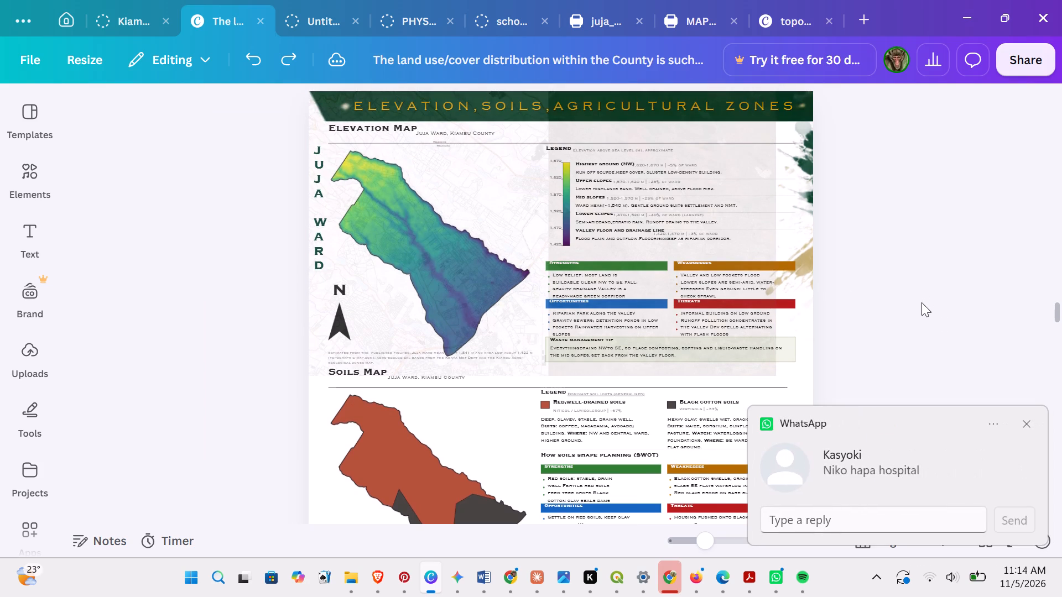
Set the transparency of page 7's topographic map group to 18 and deselect the group.
{"action": "left_click", "coordinate": [475, 276]}
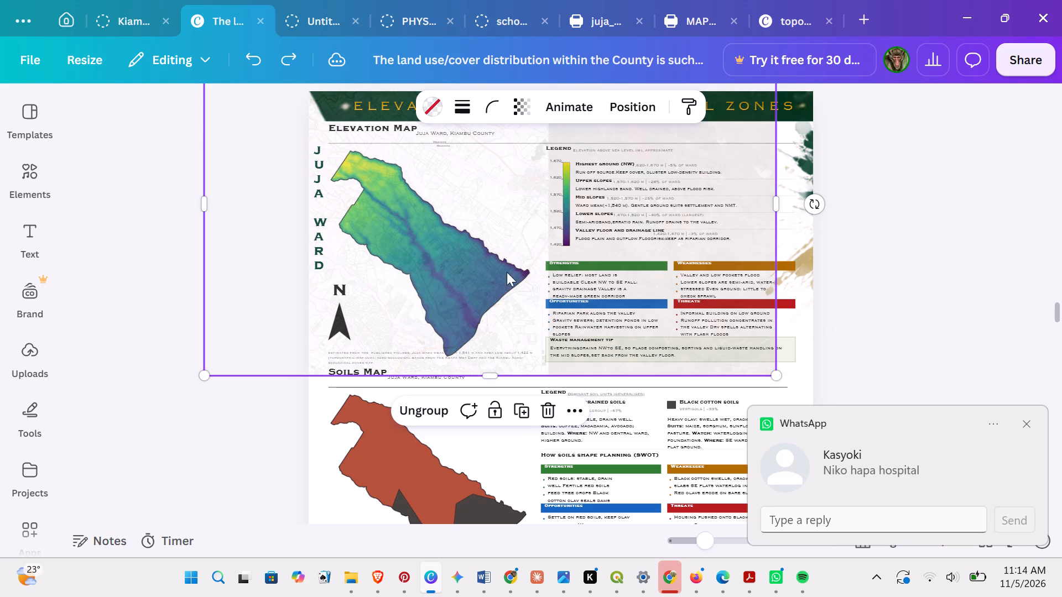
{"action": "left_click", "coordinate": [524, 103]}
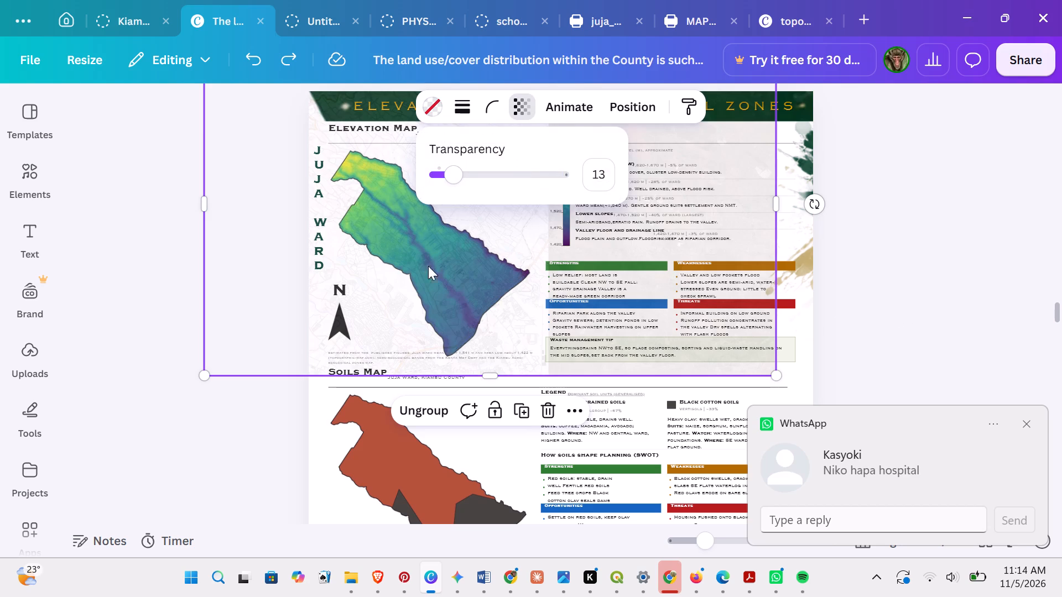
{"action": "left_click_drag", "start_coordinate": [447, 186], "coordinate": [460, 187]}
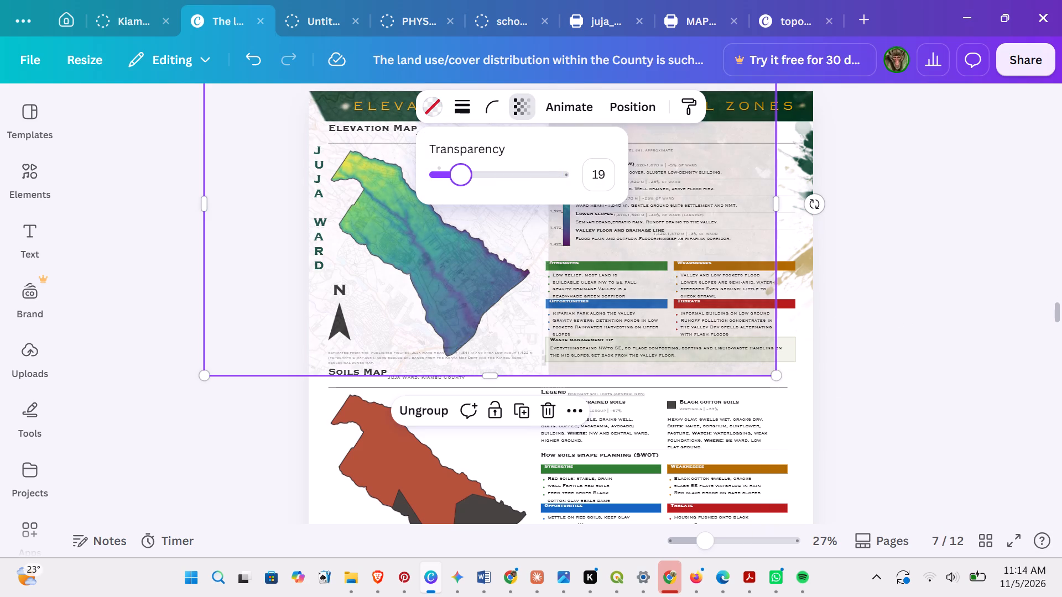
{"action": "left_click_drag", "start_coordinate": [460, 187], "coordinate": [466, 191]}
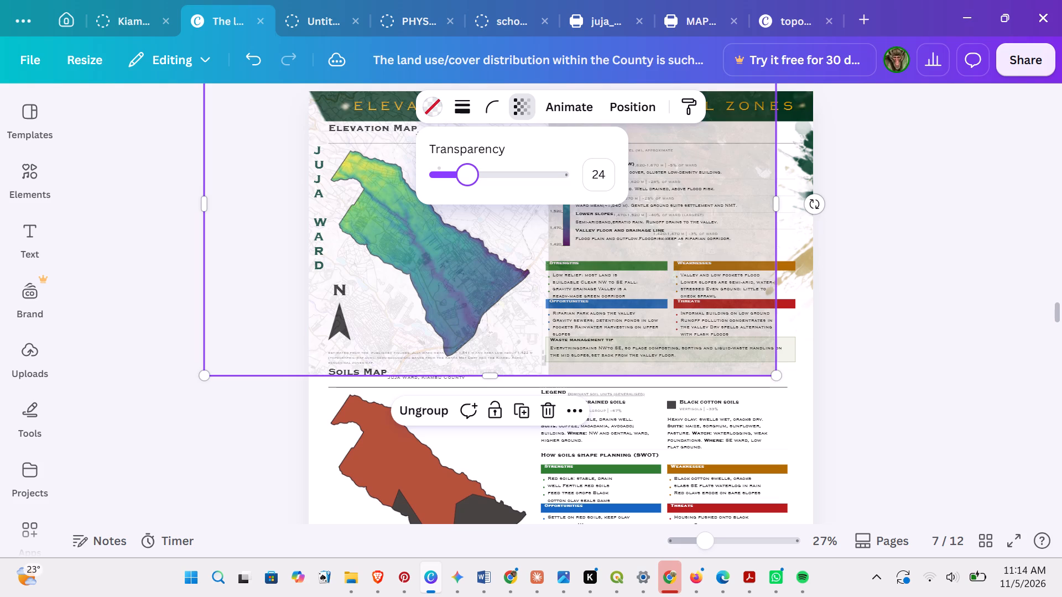
{"action": "left_click_drag", "start_coordinate": [466, 191], "coordinate": [457, 195]}
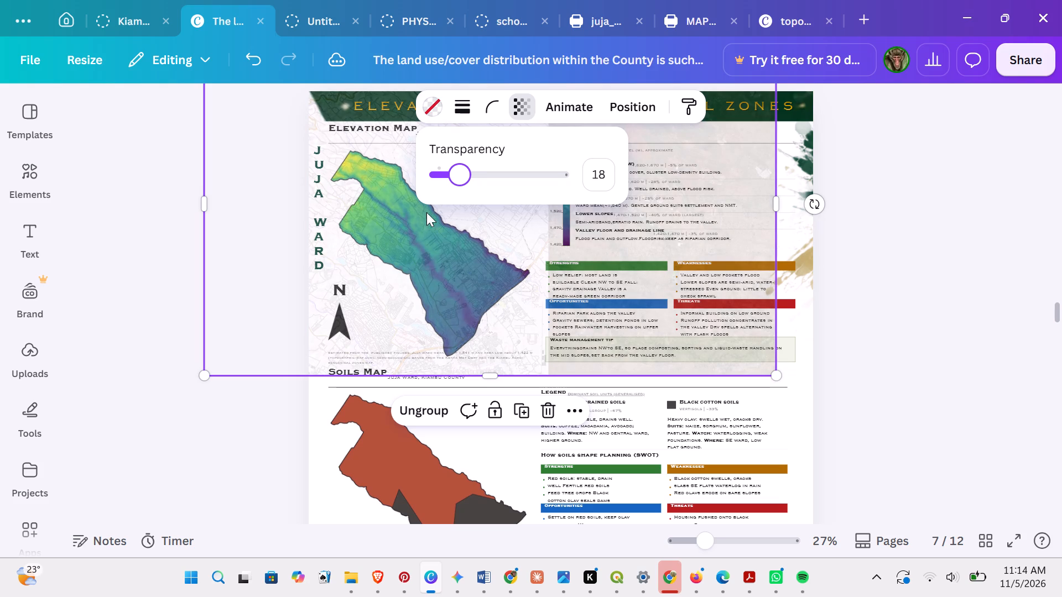
{"action": "left_click", "coordinate": [142, 303]}
{"action": "left_click", "coordinate": [155, 375]}
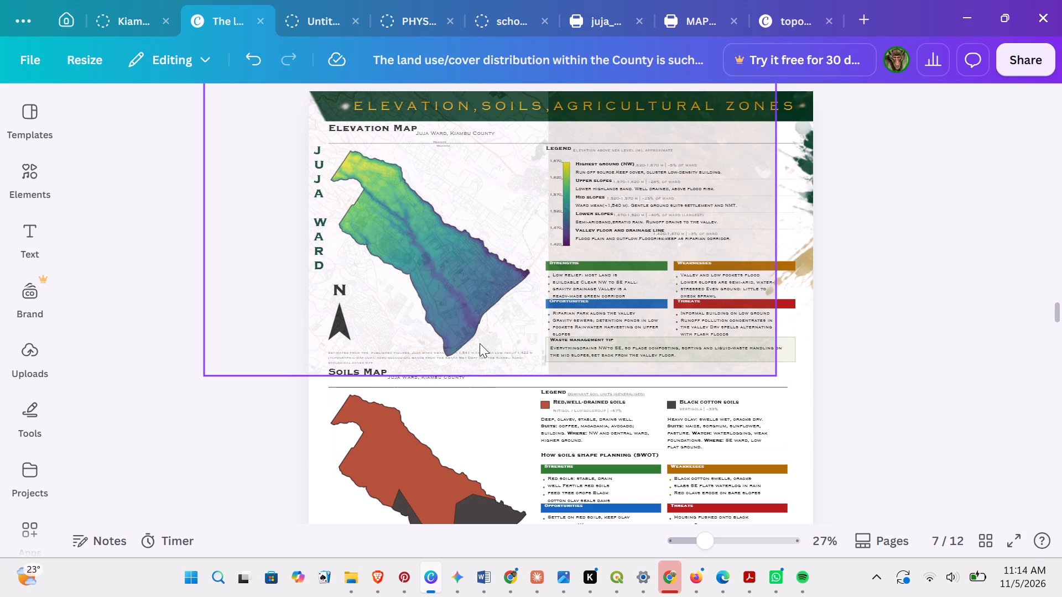
Examine page 7's Elevation, Soils and Agricultural Zones sections and the Research Methodology layout on page 8.
{"action": "scroll", "coordinate": [480, 343], "scroll_direction": "up", "scroll_amount": 2}
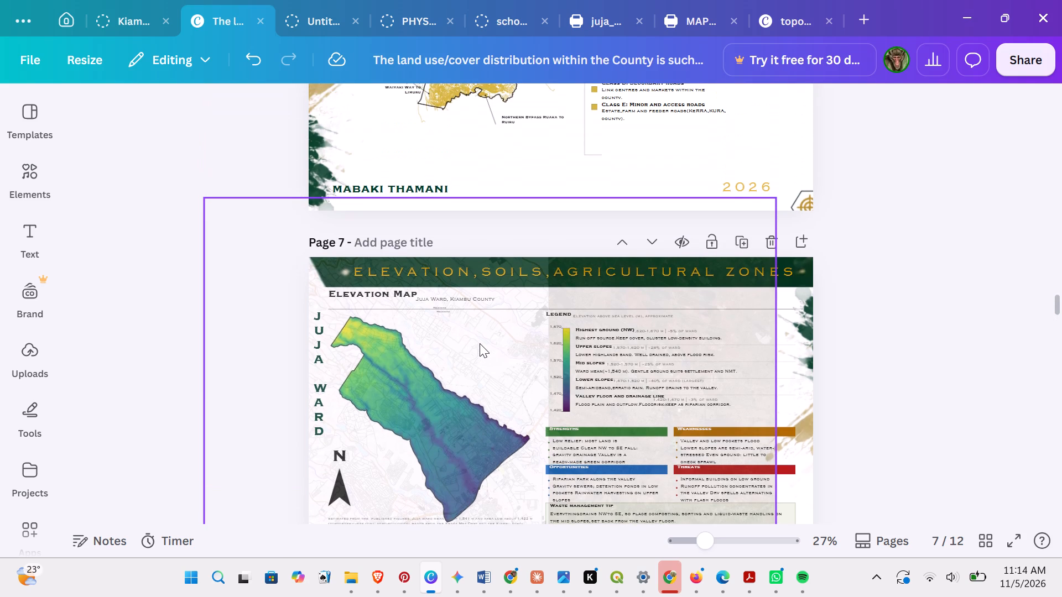
{"action": "scroll", "coordinate": [480, 343], "scroll_direction": "down", "scroll_amount": 1}
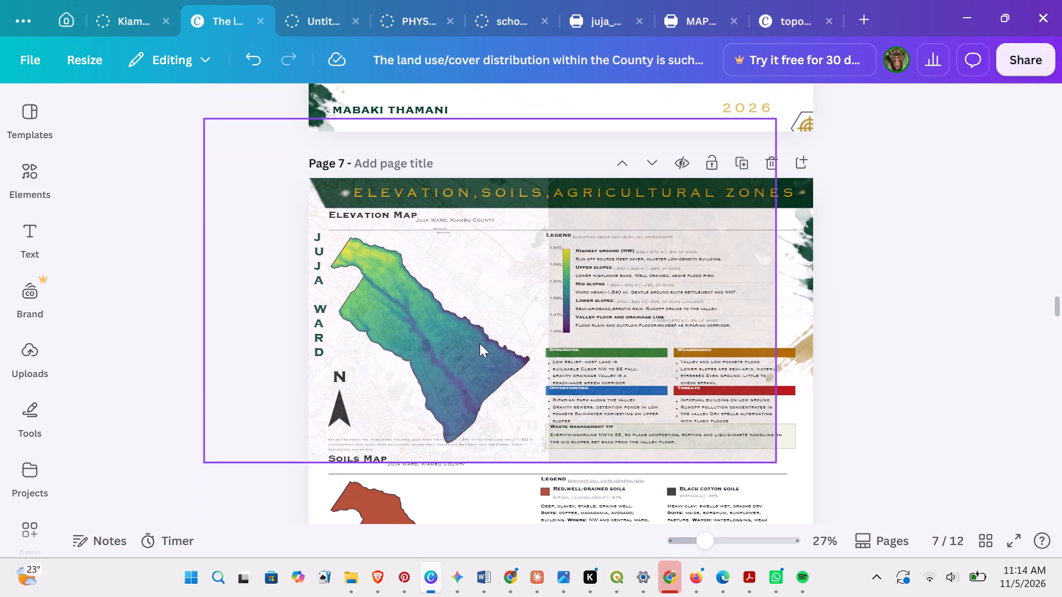
{"action": "scroll", "coordinate": [480, 343], "scroll_direction": "down", "scroll_amount": 1}
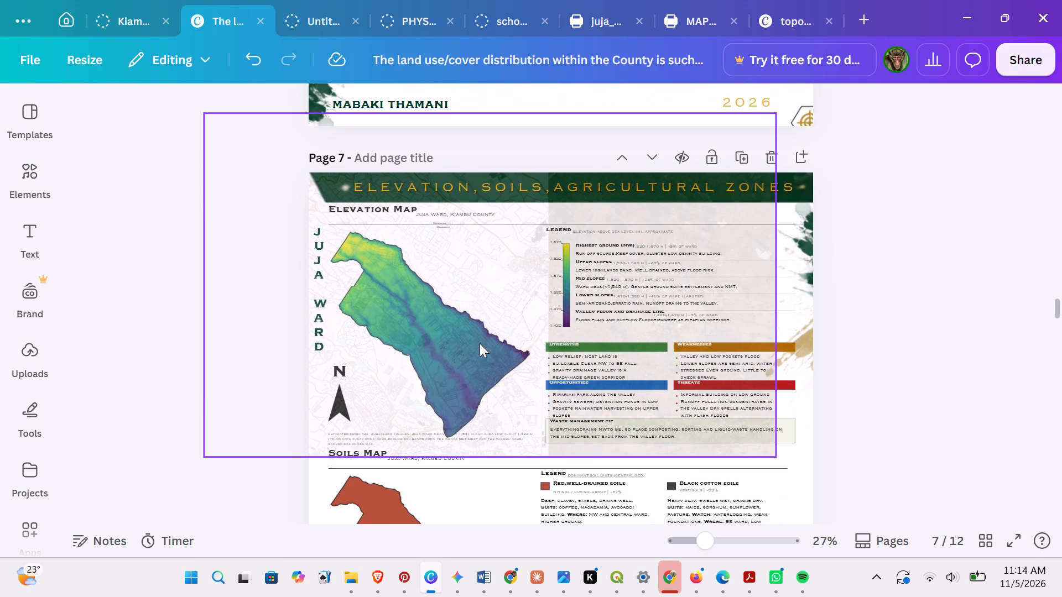
{"action": "scroll", "coordinate": [480, 343], "scroll_direction": "down", "scroll_amount": 4}
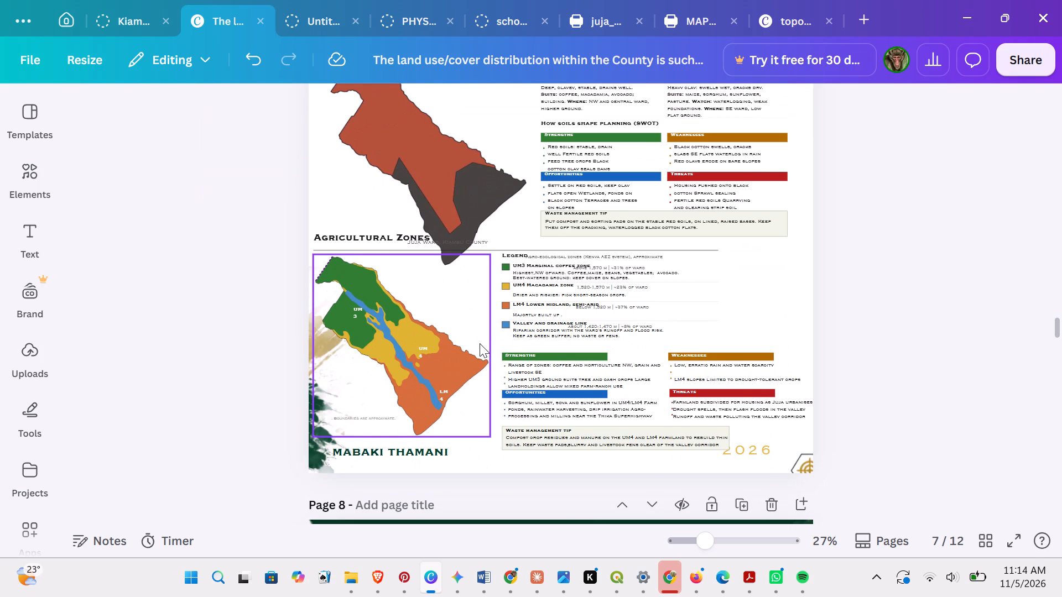
{"action": "scroll", "coordinate": [480, 343], "scroll_direction": "up", "scroll_amount": 1}
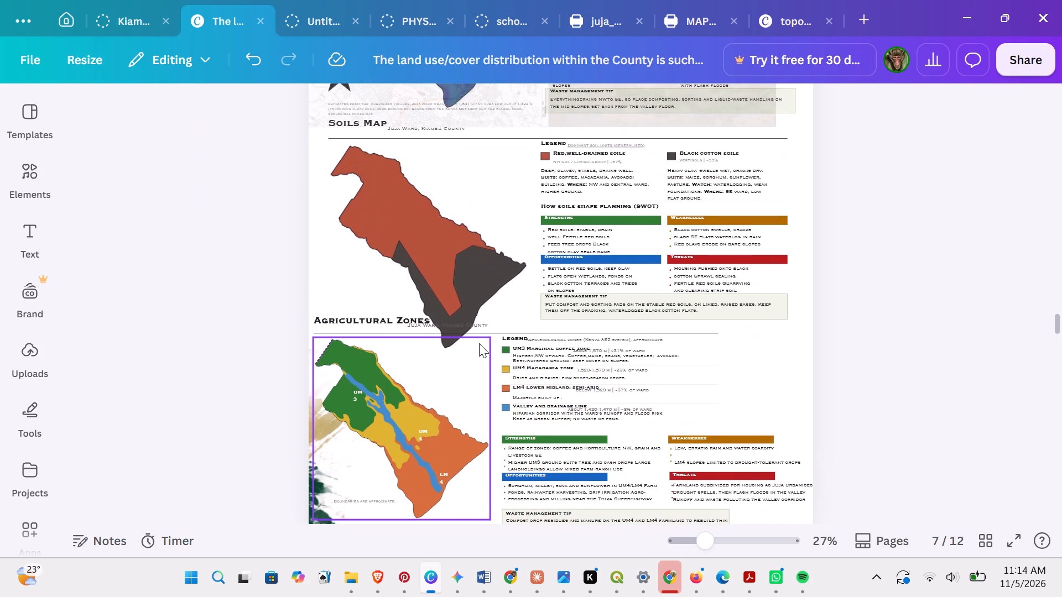
{"action": "scroll", "coordinate": [479, 343], "scroll_direction": "down", "scroll_amount": 2}
{"action": "scroll", "coordinate": [479, 343], "scroll_direction": "up", "scroll_amount": 1}
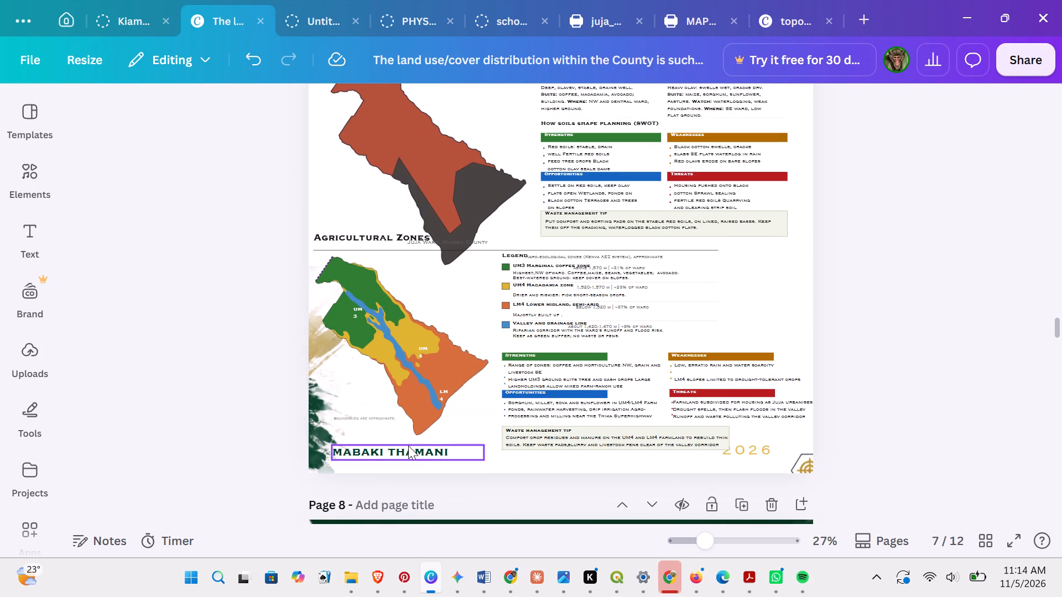
{"action": "scroll", "coordinate": [387, 390], "scroll_direction": "down", "scroll_amount": 3}
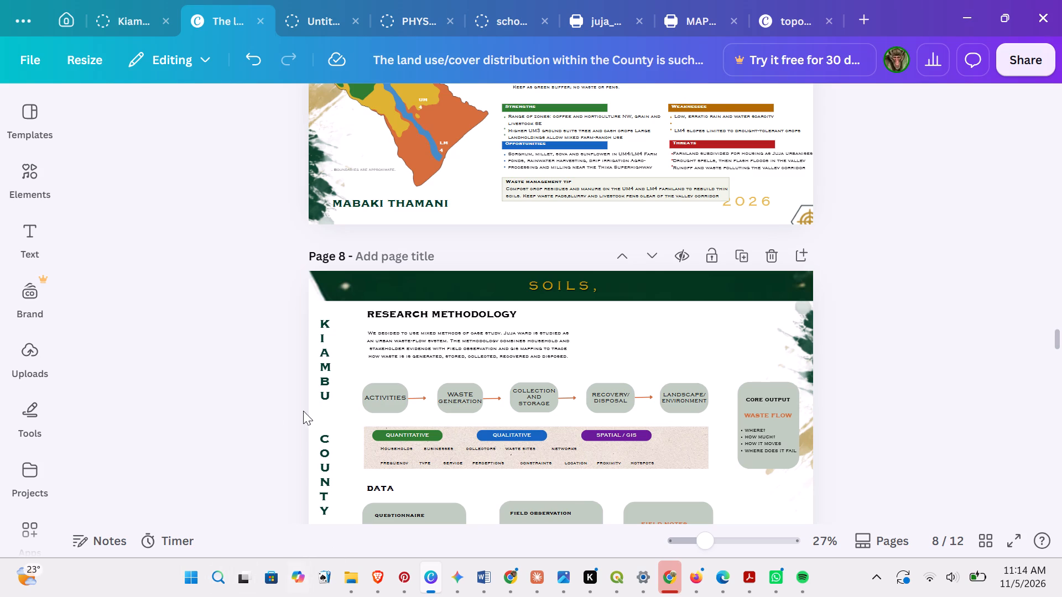
{"action": "scroll", "coordinate": [423, 366], "scroll_direction": "down", "scroll_amount": 5}
{"action": "scroll", "coordinate": [423, 366], "scroll_direction": "up", "scroll_amount": 9}
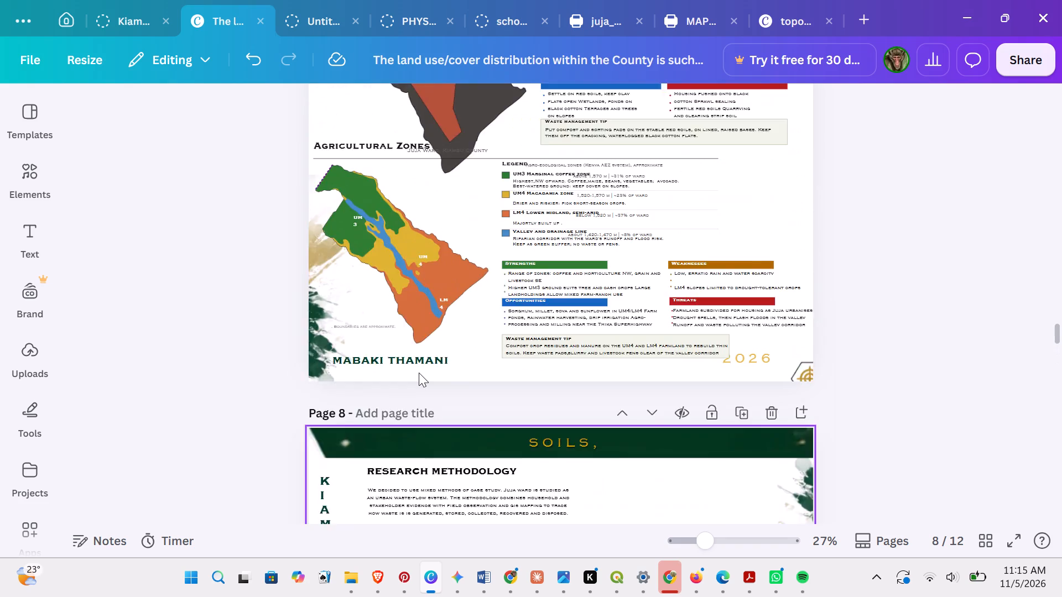
{"action": "scroll", "coordinate": [418, 373], "scroll_direction": "up", "scroll_amount": 3}
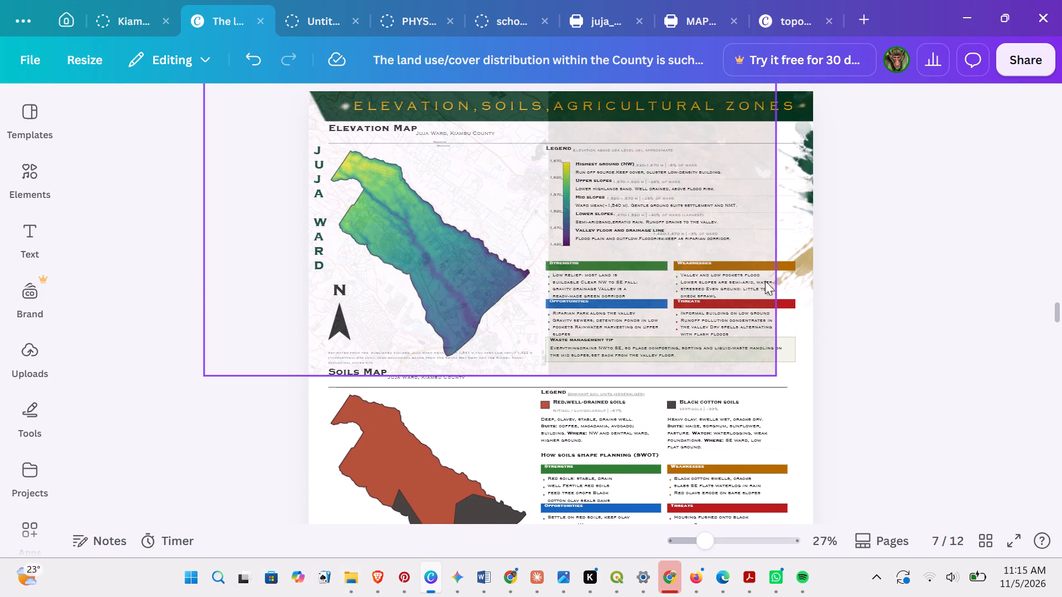
{"action": "scroll", "coordinate": [801, 233], "scroll_direction": "down", "scroll_amount": 2}
{"action": "scroll", "coordinate": [713, 199], "scroll_direction": "up", "scroll_amount": 1}
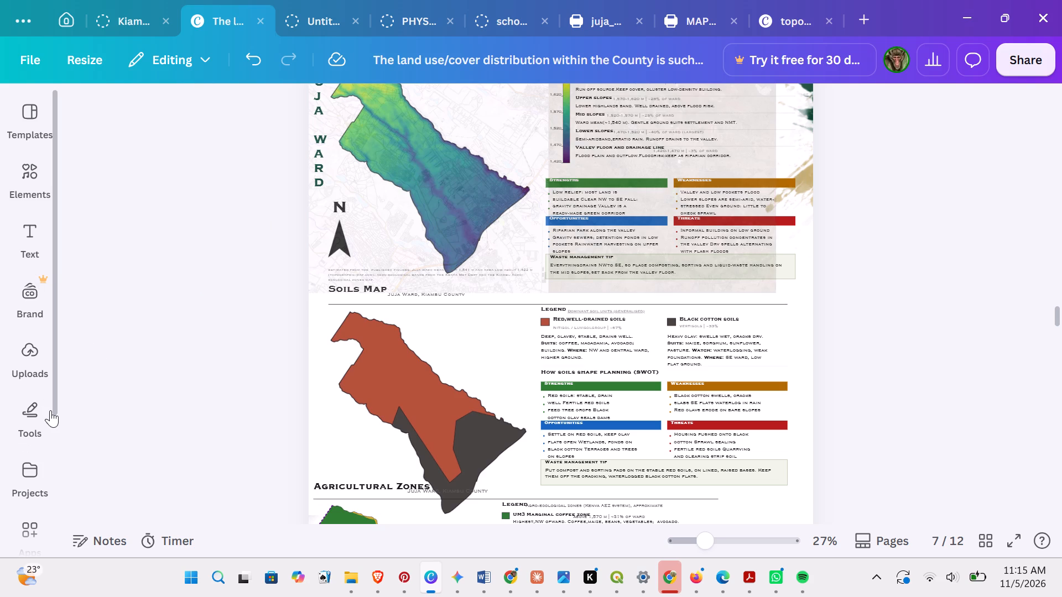
{"action": "scroll", "coordinate": [478, 350], "scroll_direction": "down", "scroll_amount": 1}
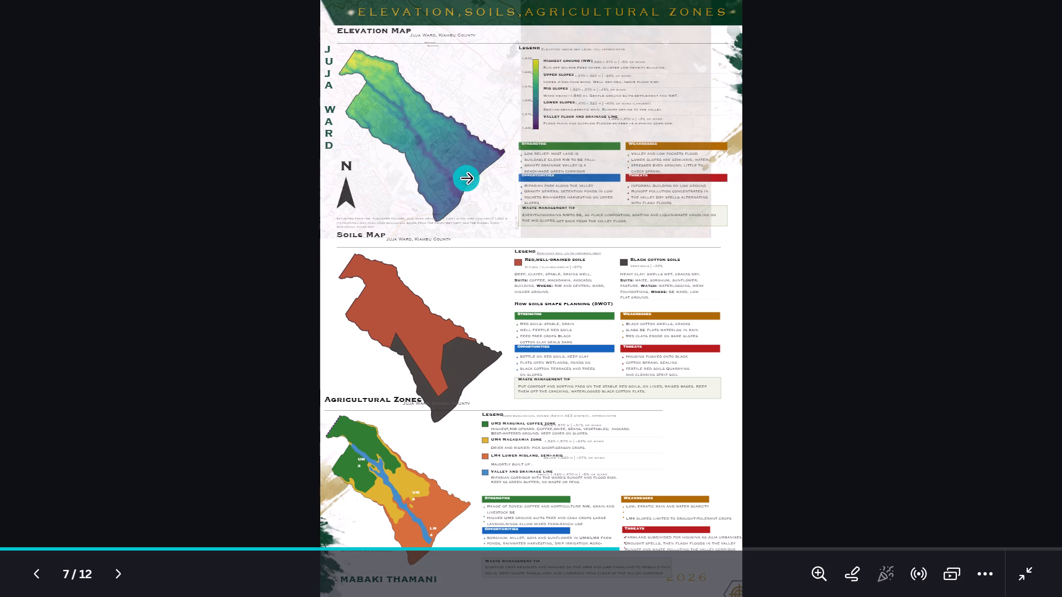
Inspect page 7 in full screen, checking the topographic overlay on the Elevation Map up close, and return to the editor.
{"action": "scroll", "coordinate": [471, 111], "scroll_direction": "up", "scroll_amount": 3}
{"action": "scroll", "coordinate": [472, 109], "scroll_direction": "left", "scroll_amount": 1}
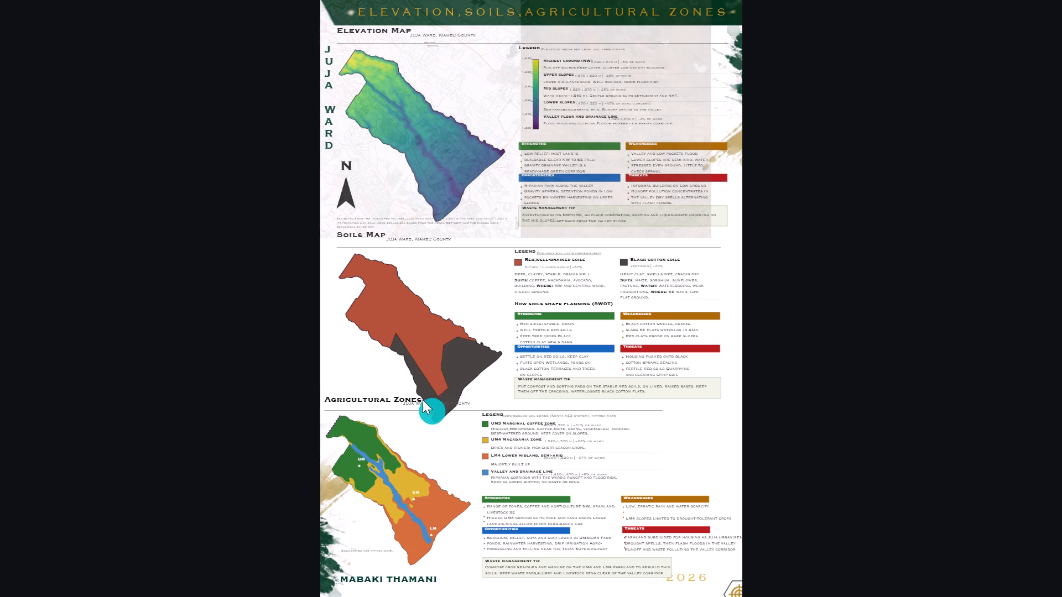
{"action": "right_click", "coordinate": [466, 191]}
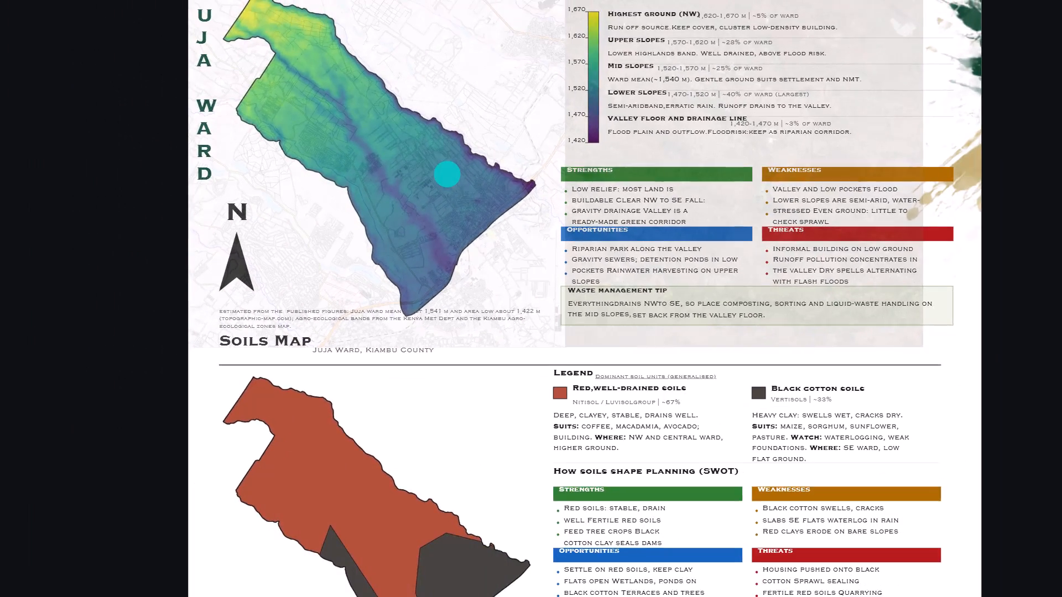
{"action": "scroll", "coordinate": [447, 174], "scroll_direction": "down", "scroll_amount": 5}
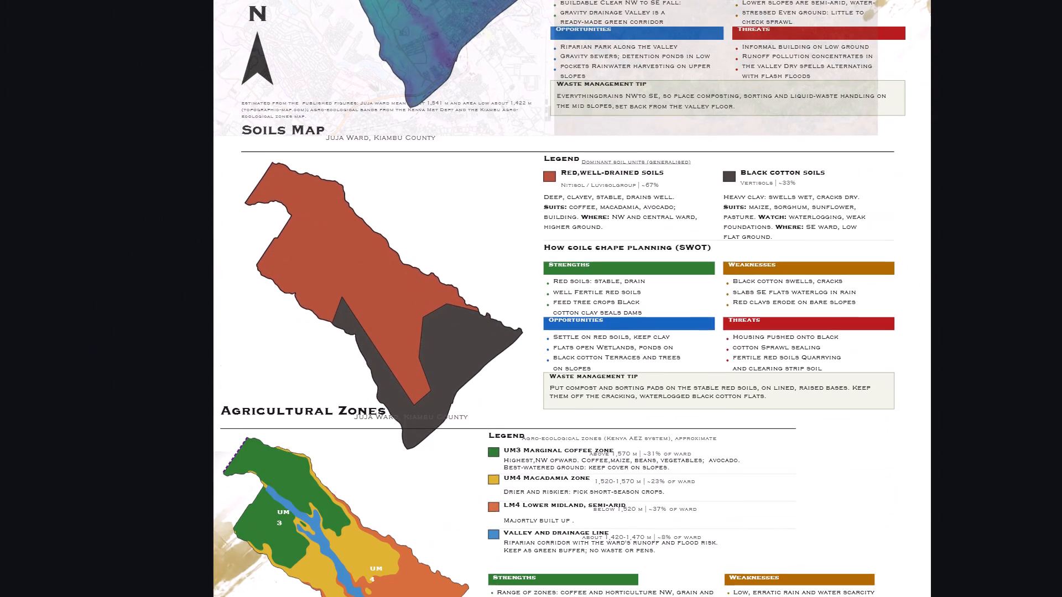
{"action": "scroll", "coordinate": [447, 174], "scroll_direction": "up", "scroll_amount": 6}
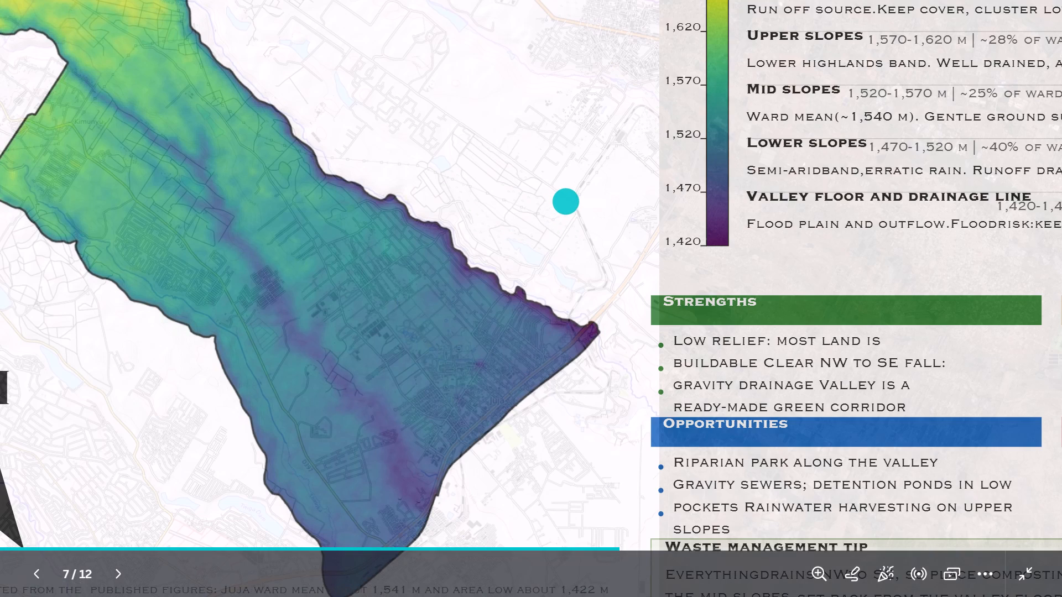
{"action": "left_click", "coordinate": [1033, 567]}
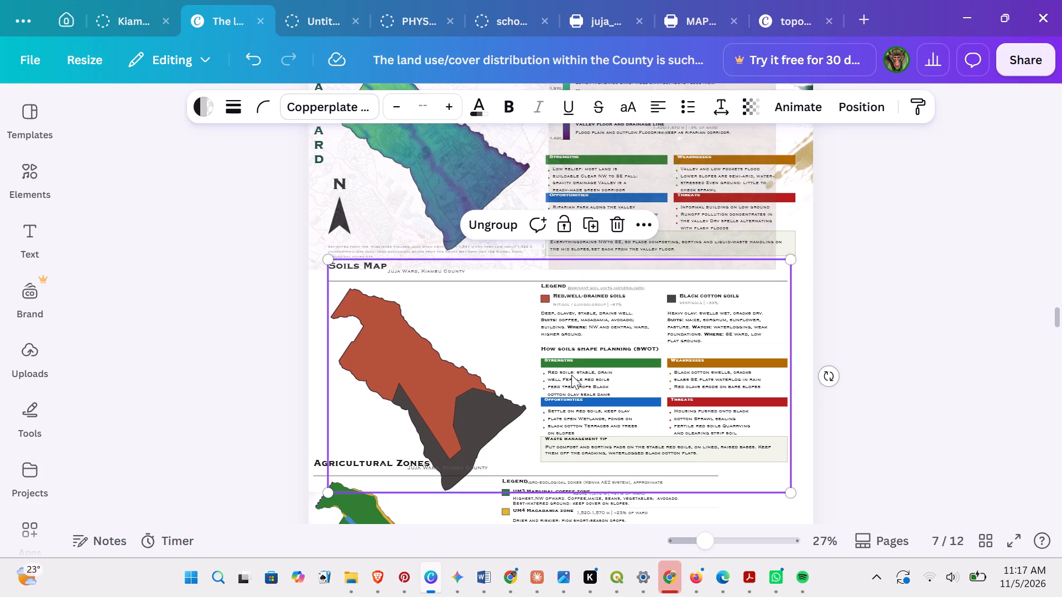
Look over the topomaps design, the Kiambu County Challenges document and the report's page 8 content, ending back in the report.
{"action": "left_click", "coordinate": [773, 19]}
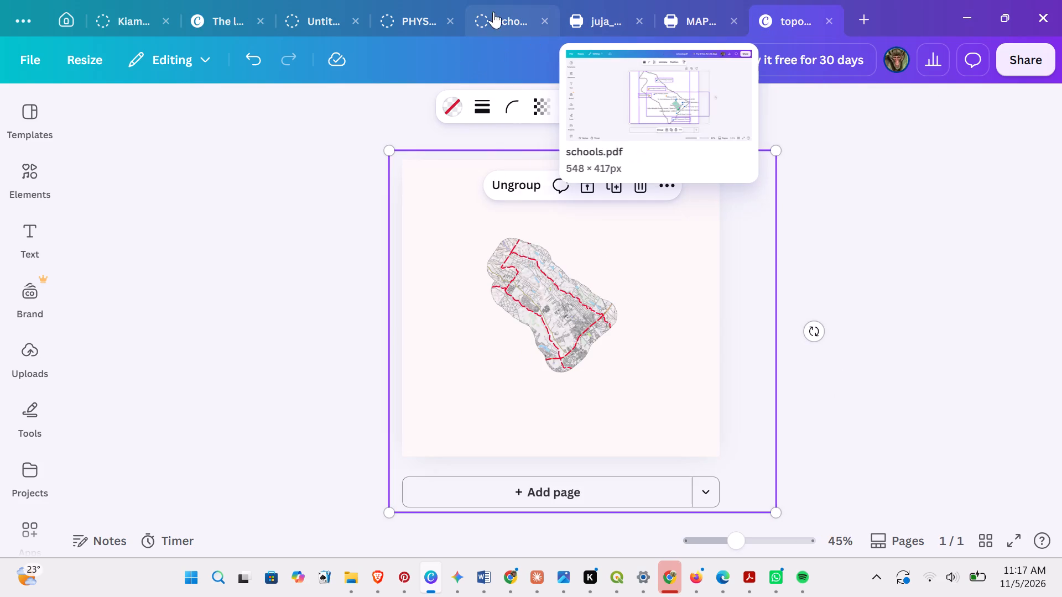
{"action": "left_click", "coordinate": [125, 17]}
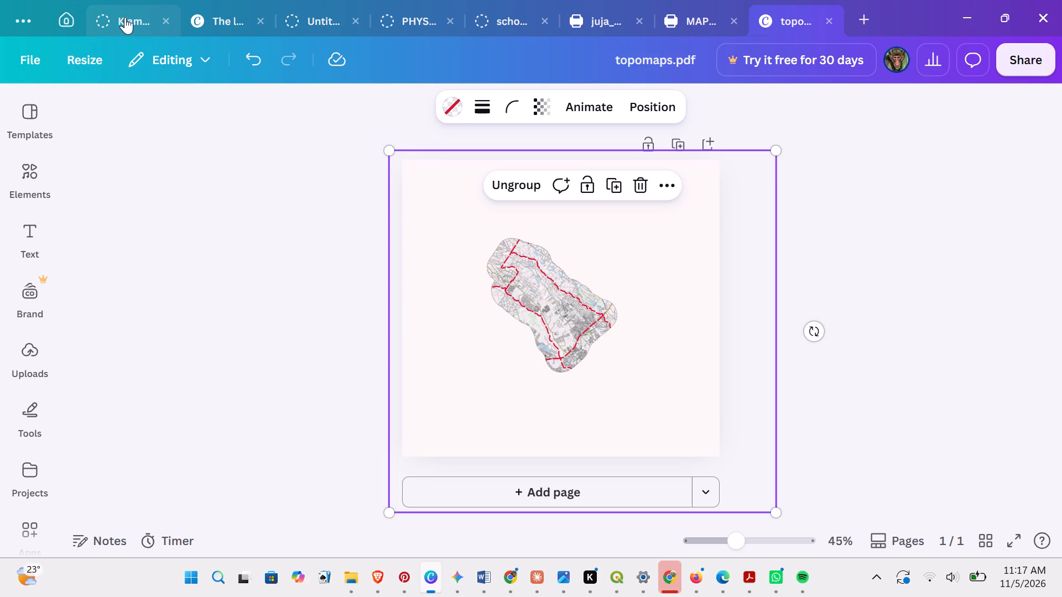
{"action": "left_click", "coordinate": [215, 9]}
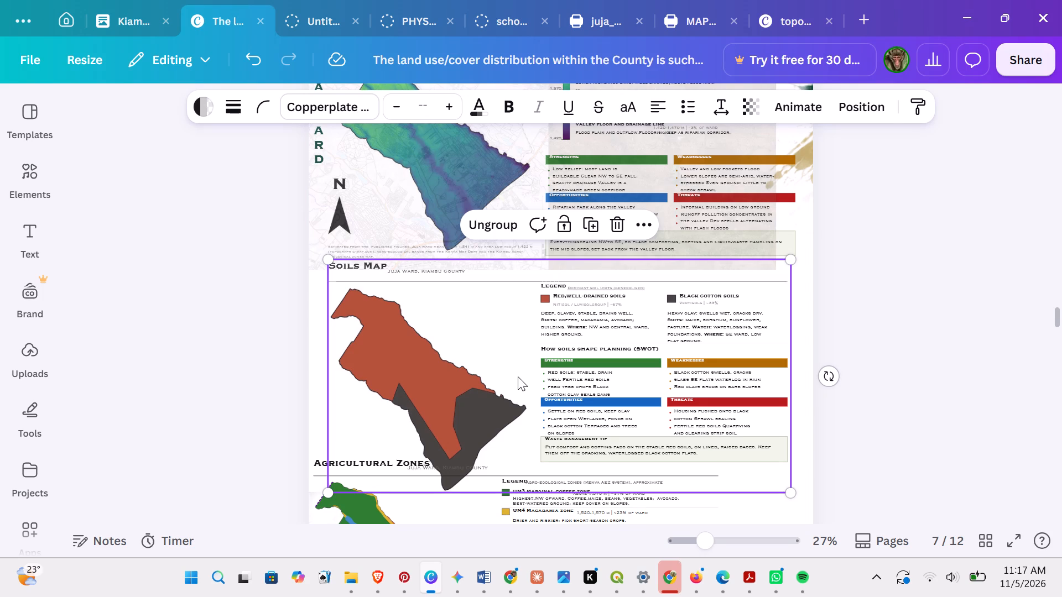
{"action": "scroll", "coordinate": [517, 339], "scroll_direction": "down", "scroll_amount": 2}
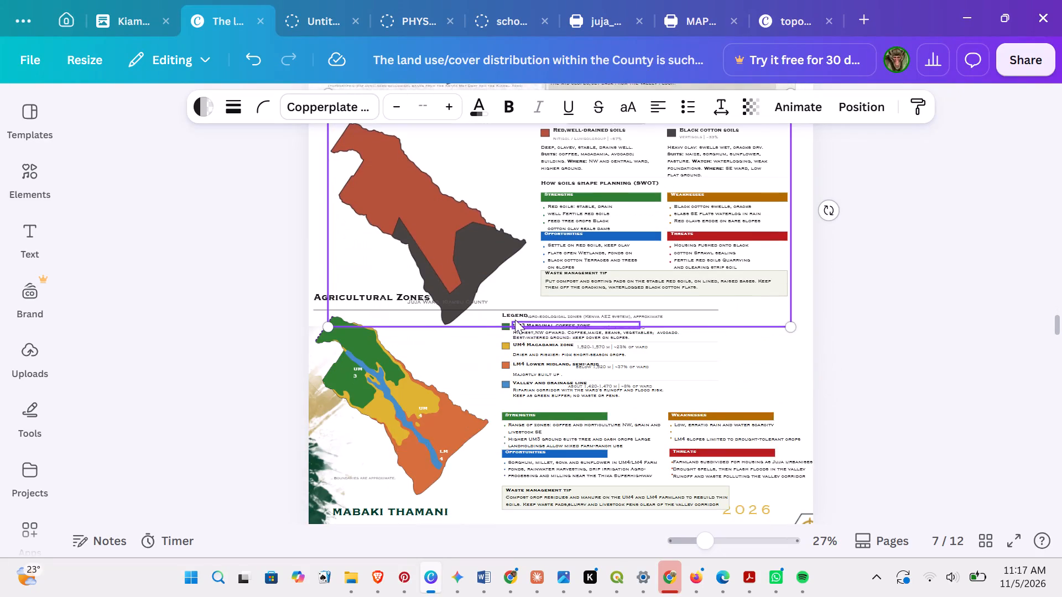
{"action": "scroll", "coordinate": [515, 320], "scroll_direction": "down", "scroll_amount": 4}
{"action": "scroll", "coordinate": [515, 320], "scroll_direction": "up", "scroll_amount": 4}
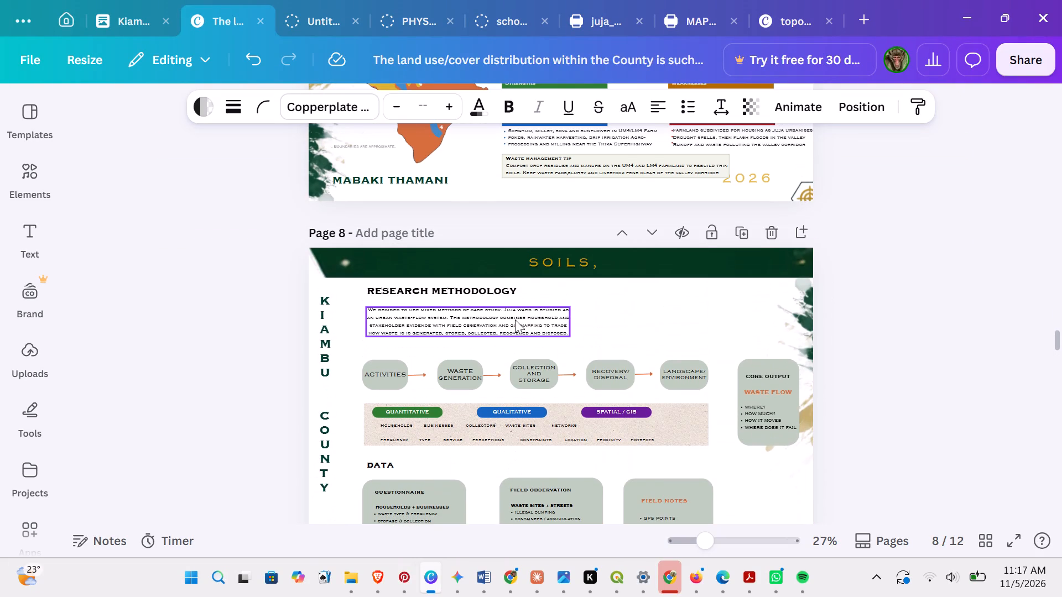
{"action": "scroll", "coordinate": [515, 320], "scroll_direction": "down", "scroll_amount": 2}
{"action": "scroll", "coordinate": [515, 320], "scroll_direction": "up", "scroll_amount": 1}
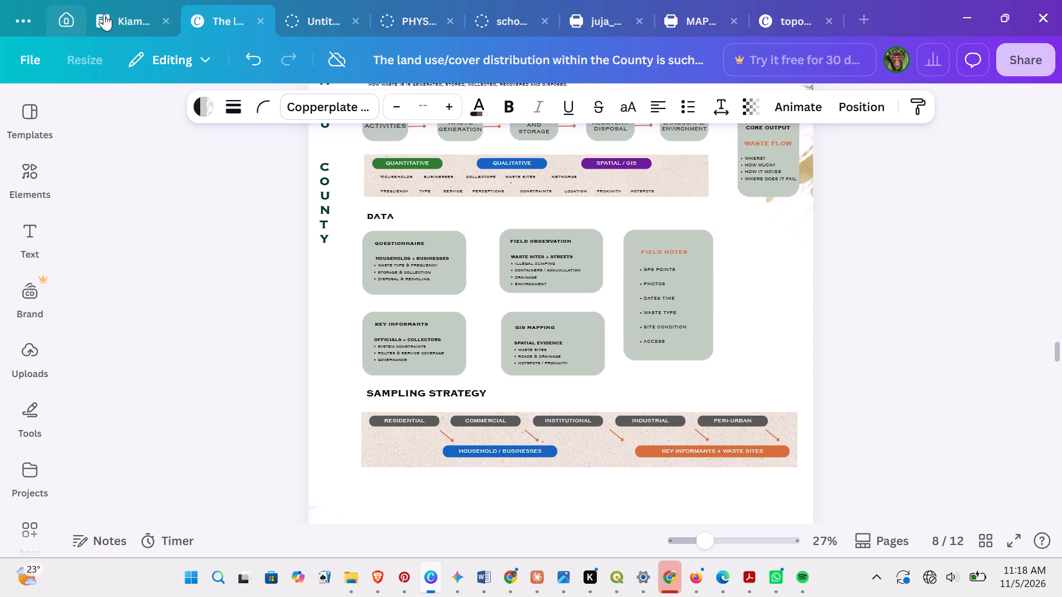
{"action": "left_click", "coordinate": [124, 13]}
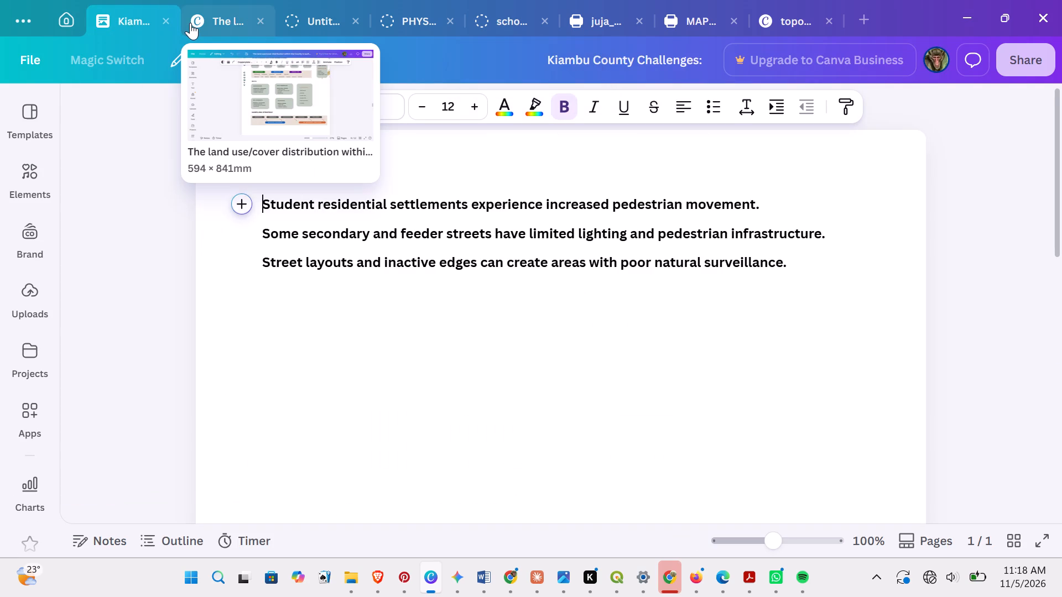
{"action": "left_click", "coordinate": [218, 18]}
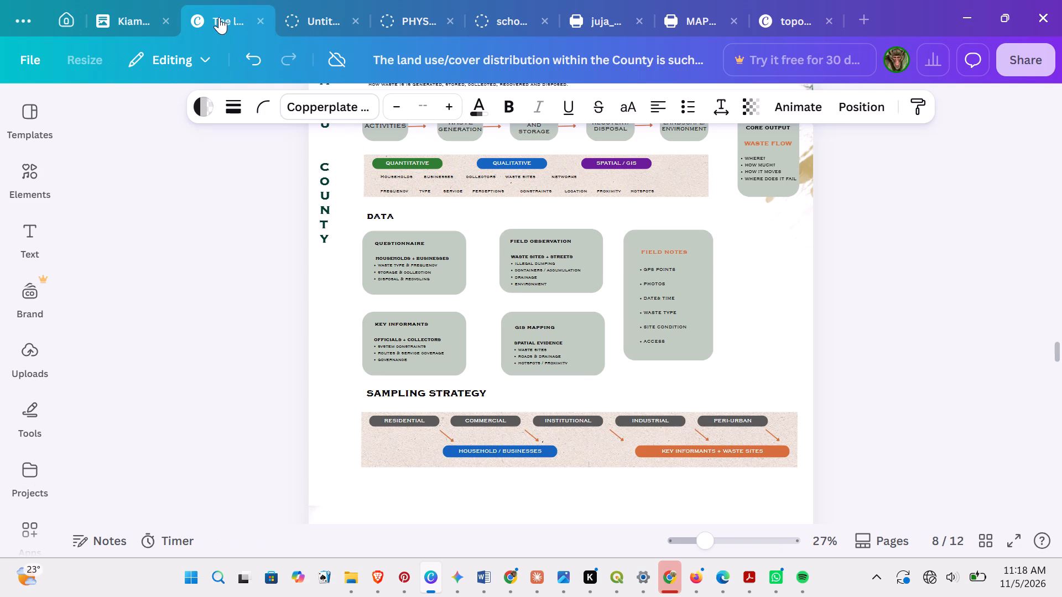
Look back over the report's pages from Research Methodology on page 8 to the Kiambu County maps on pages 4 and 5.
{"action": "scroll", "coordinate": [493, 360], "scroll_direction": "up", "scroll_amount": 4}
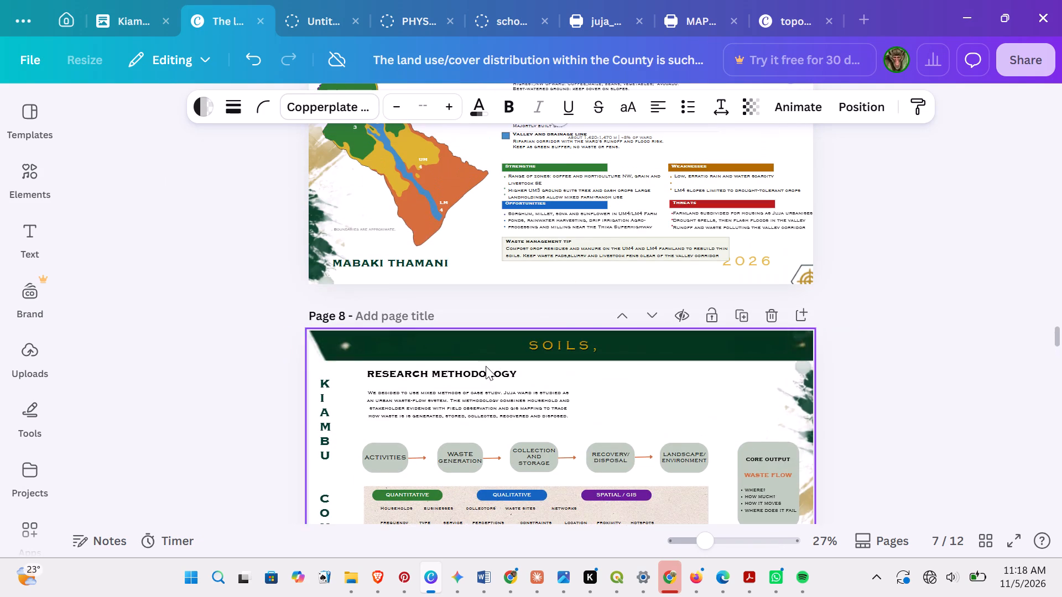
{"action": "scroll", "coordinate": [459, 343], "scroll_direction": "up", "scroll_amount": 6}
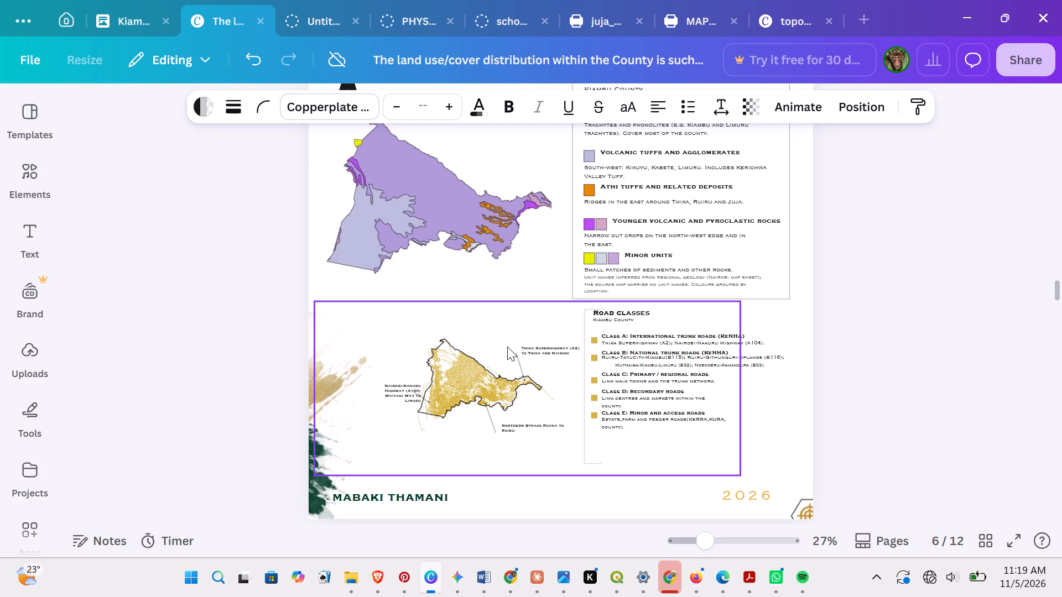
{"action": "right_click", "coordinate": [507, 347]}
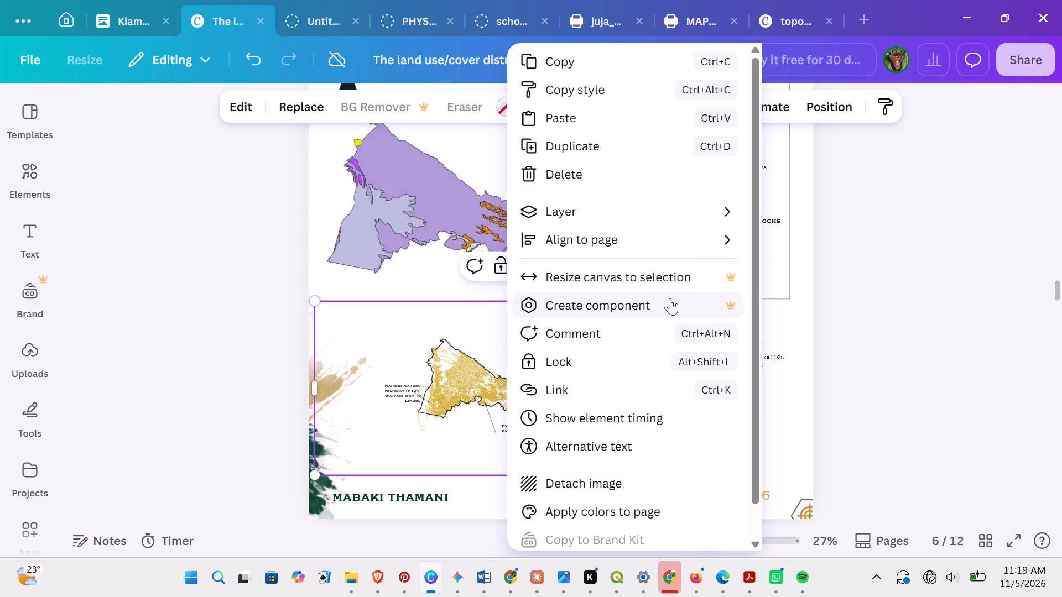
{"action": "left_click", "coordinate": [985, 292]}
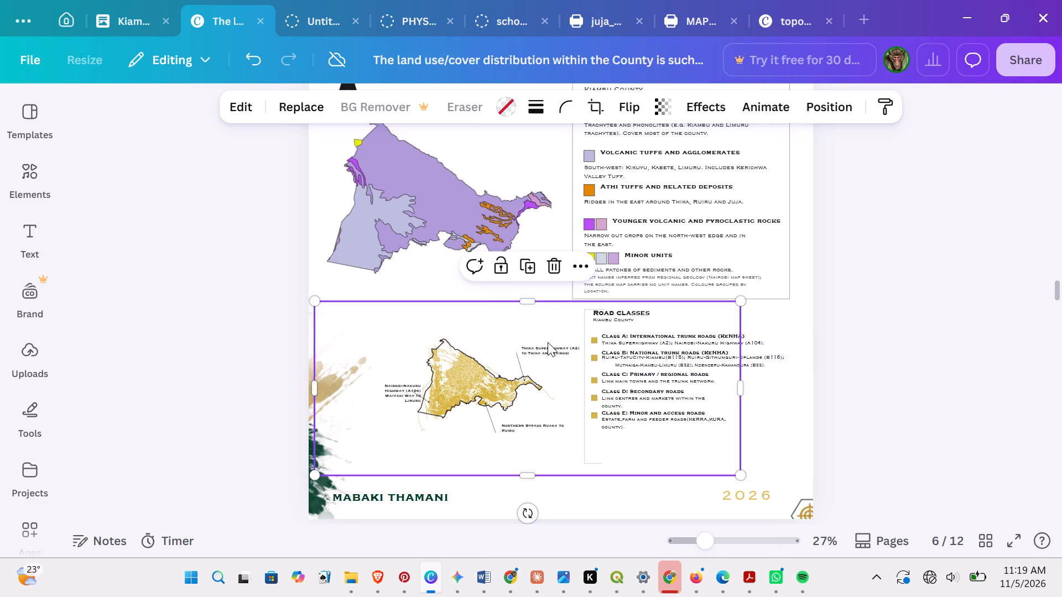
{"action": "scroll", "coordinate": [548, 342], "scroll_direction": "up", "scroll_amount": 18}
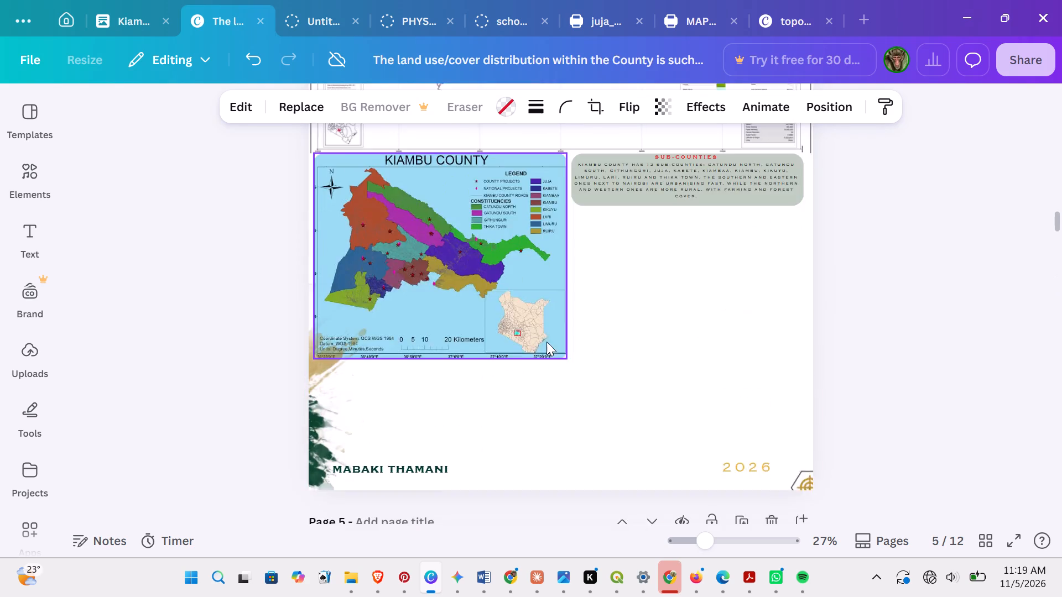
{"action": "scroll", "coordinate": [546, 342], "scroll_direction": "down", "scroll_amount": 4}
{"action": "scroll", "coordinate": [537, 342], "scroll_direction": "up", "scroll_amount": 6}
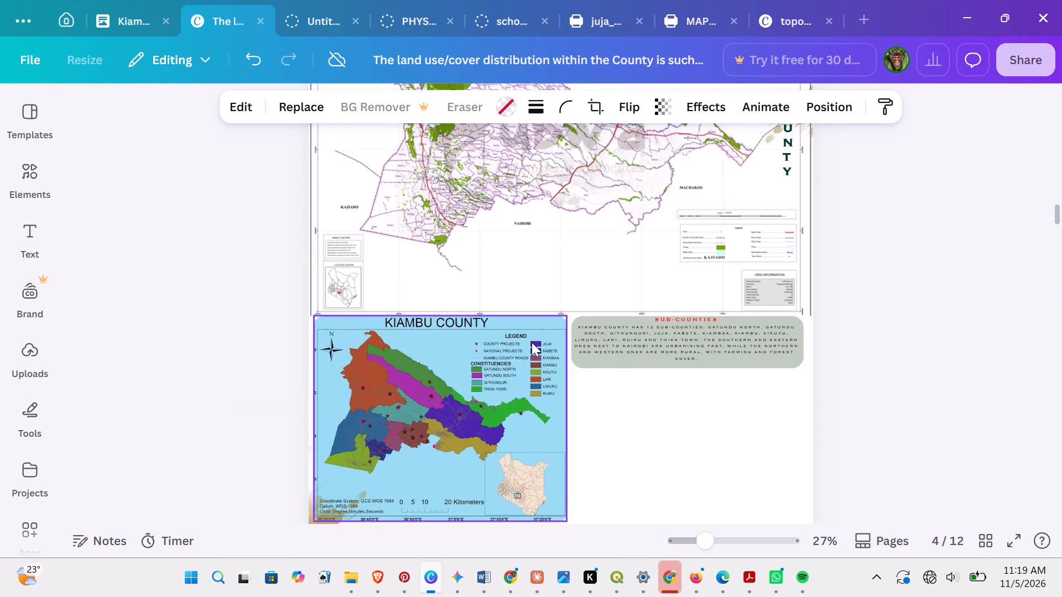
{"action": "scroll", "coordinate": [518, 353], "scroll_direction": "down", "scroll_amount": 4}
{"action": "scroll", "coordinate": [518, 353], "scroll_direction": "up", "scroll_amount": 5}
{"action": "scroll", "coordinate": [518, 353], "scroll_direction": "down", "scroll_amount": 7}
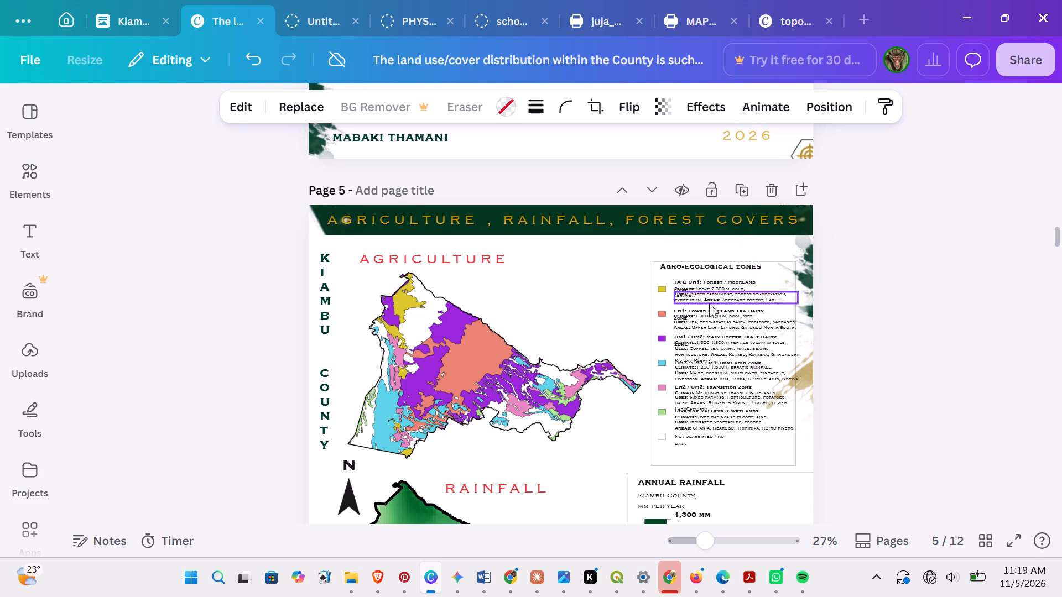
Widen the TA & UH1 heading and its Climate text box in page 5's Agro-ecological Zones legend so each fits one line.
{"action": "left_click", "coordinate": [728, 538]}
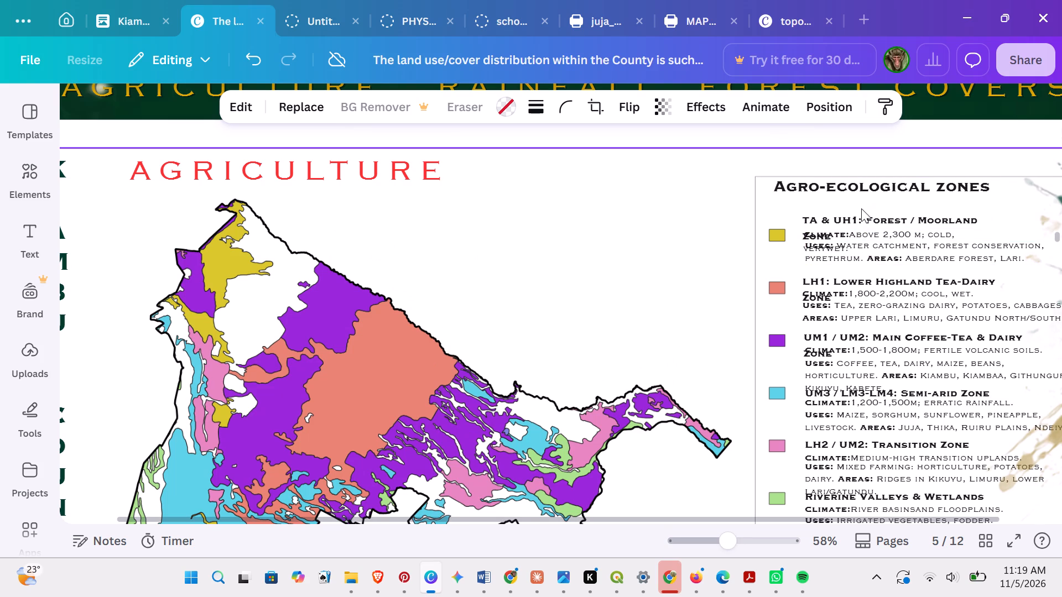
{"action": "left_click_drag", "start_coordinate": [863, 223], "coordinate": [863, 216]}
{"action": "left_click_drag", "start_coordinate": [997, 222], "coordinate": [1056, 217]}
{"action": "left_click", "coordinate": [866, 235]}
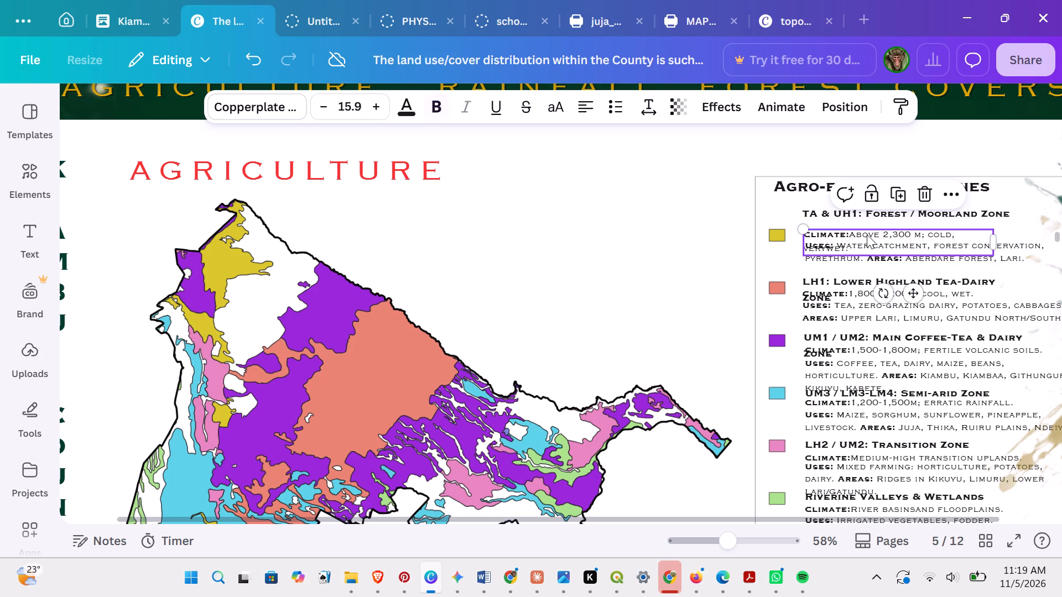
{"action": "left_click_drag", "start_coordinate": [999, 235], "coordinate": [1061, 235]}
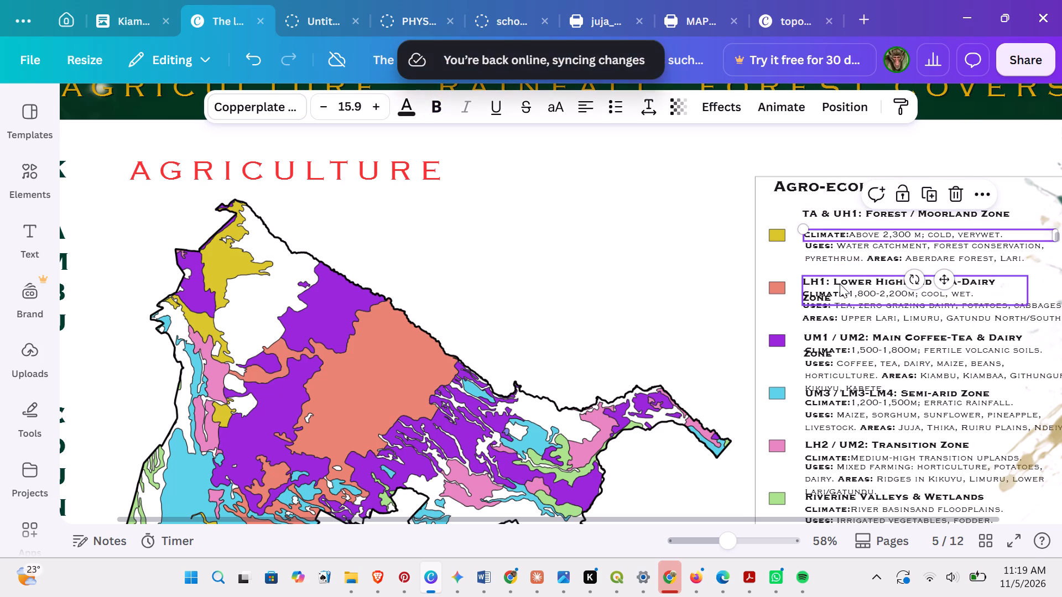
Widen the LH1: Lower Highland Tea-Dairy Zone heading in the page 5 legend so it fits on one line.
{"action": "left_click", "coordinate": [840, 291]}
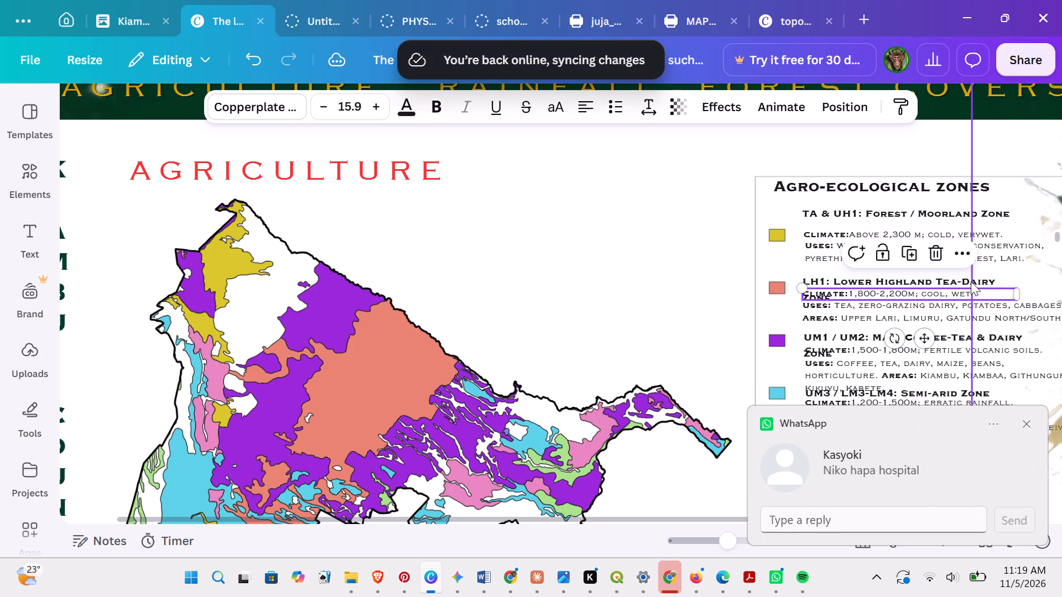
{"action": "left_click", "coordinate": [972, 279]}
{"action": "left_click", "coordinate": [812, 280]}
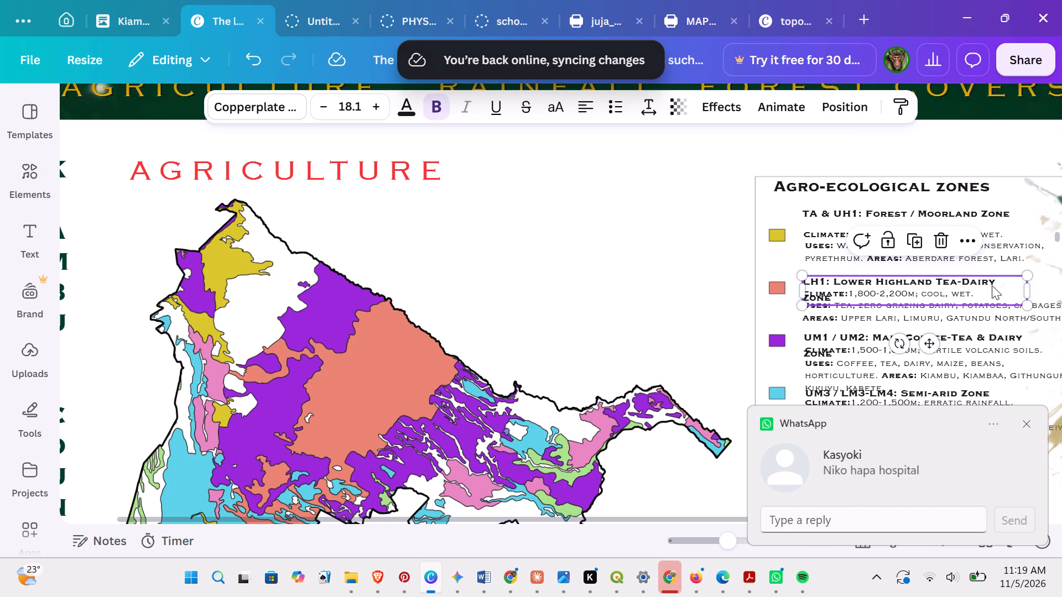
{"action": "left_click_drag", "start_coordinate": [1030, 287], "coordinate": [1061, 287]}
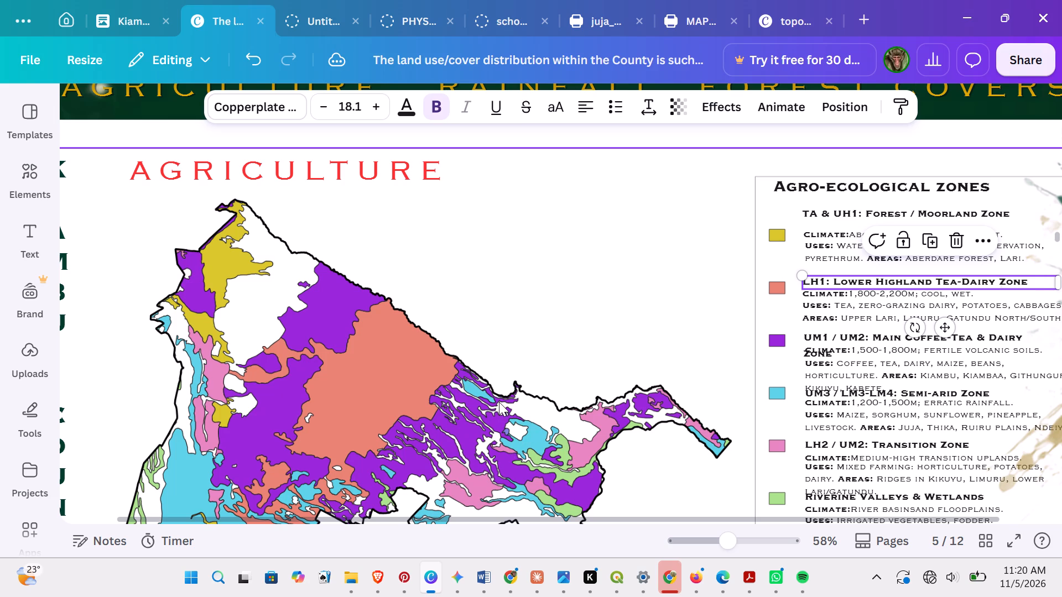
Examine the maps, legends and text blocks on pages 5 to 8 up close, ending at page 7's Elevation Map.
{"action": "scroll", "coordinate": [521, 393], "scroll_direction": "down", "scroll_amount": 3}
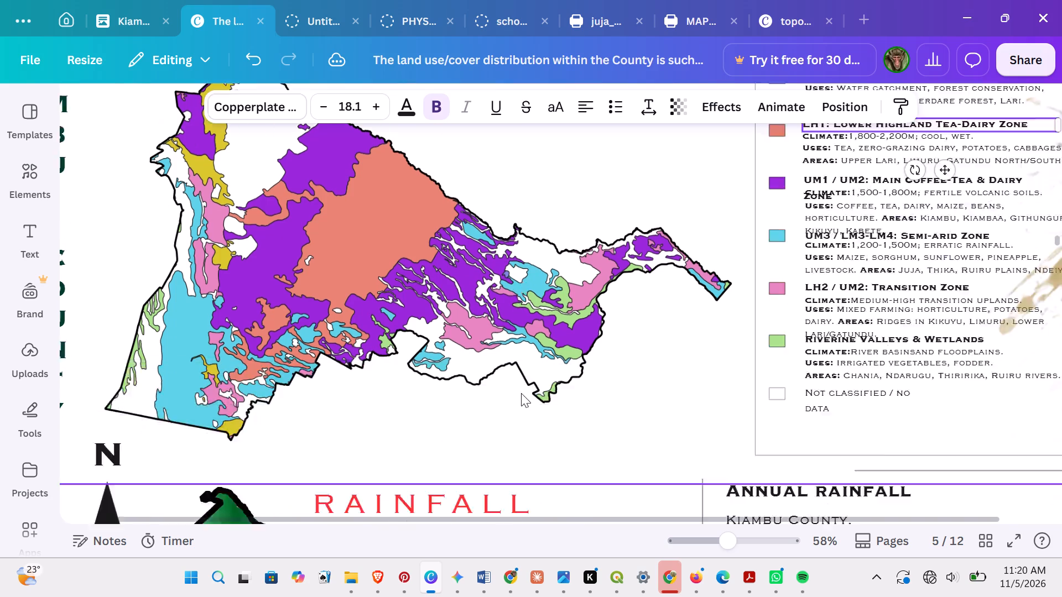
{"action": "scroll", "coordinate": [521, 393], "scroll_direction": "down", "scroll_amount": 16}
{"action": "scroll", "coordinate": [521, 388], "scroll_direction": "down", "scroll_amount": 6}
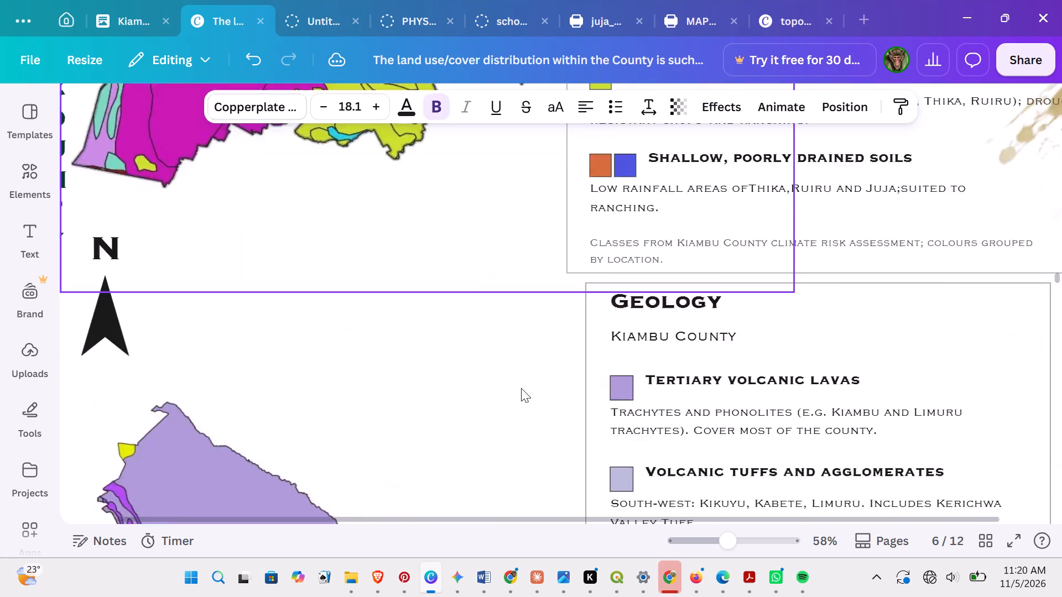
{"action": "scroll", "coordinate": [521, 388], "scroll_direction": "down", "scroll_amount": 14}
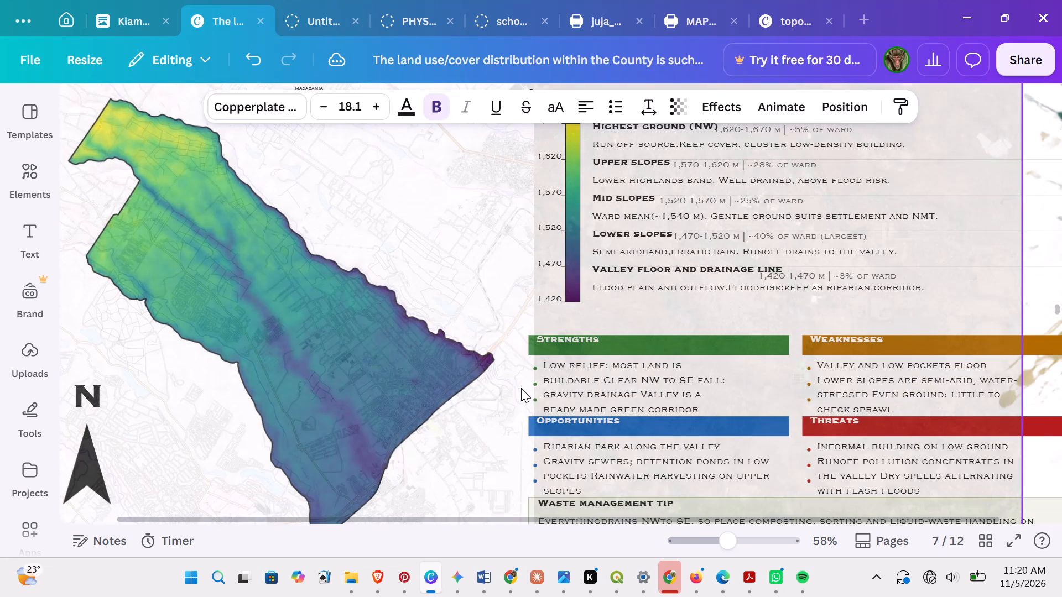
{"action": "scroll", "coordinate": [532, 390], "scroll_direction": "up", "scroll_amount": 3}
{"action": "scroll", "coordinate": [688, 440], "scroll_direction": "down", "scroll_amount": 6}
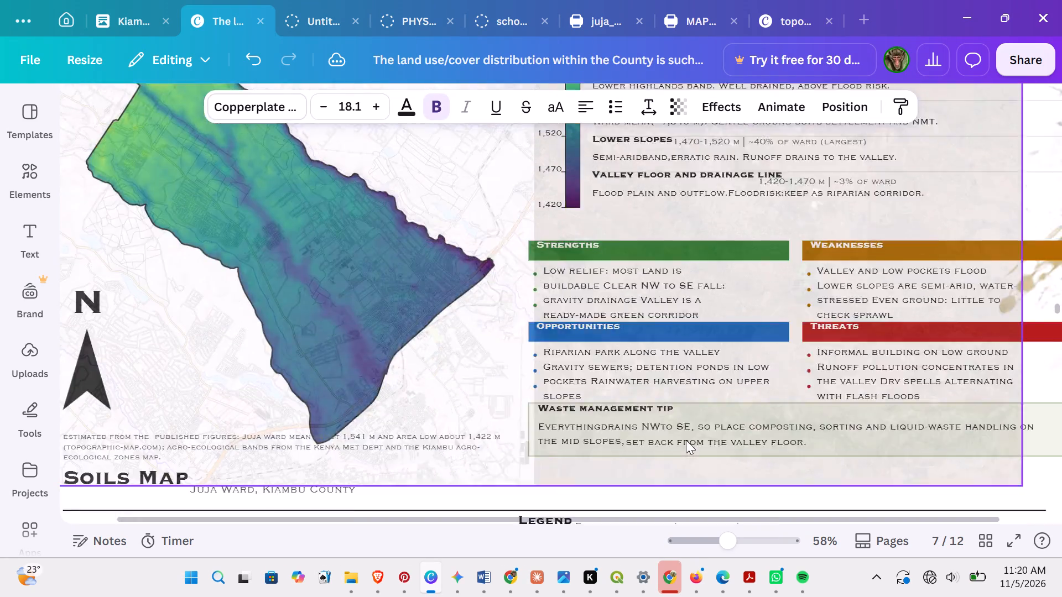
{"action": "scroll", "coordinate": [686, 440], "scroll_direction": "down", "scroll_amount": 8}
{"action": "scroll", "coordinate": [684, 439], "scroll_direction": "up", "scroll_amount": 3}
{"action": "scroll", "coordinate": [684, 439], "scroll_direction": "down", "scroll_amount": 3}
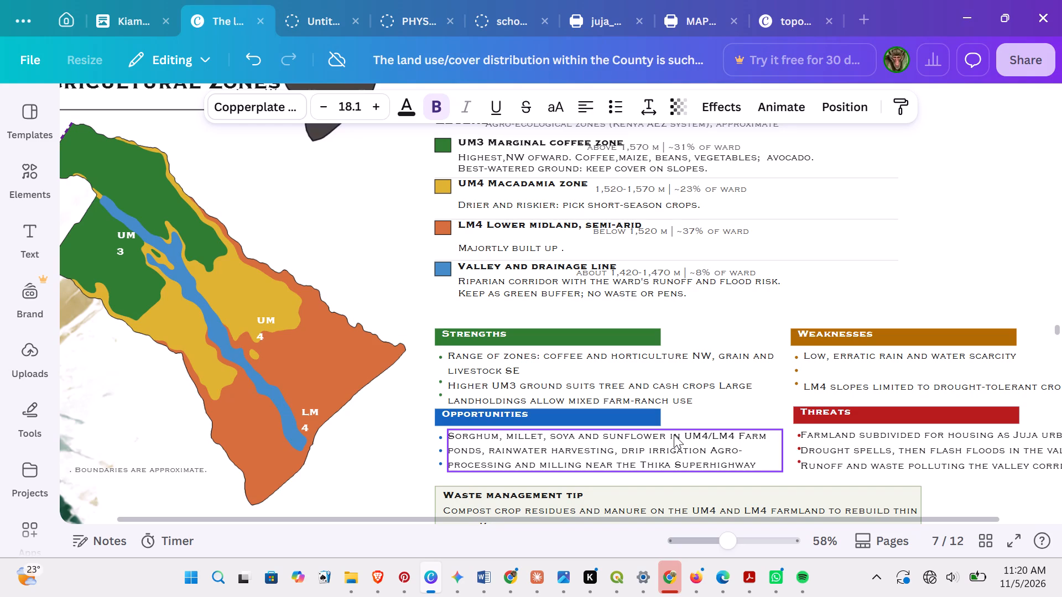
{"action": "scroll", "coordinate": [649, 394], "scroll_direction": "up", "scroll_amount": 1}
{"action": "scroll", "coordinate": [639, 391], "scroll_direction": "down", "scroll_amount": 8}
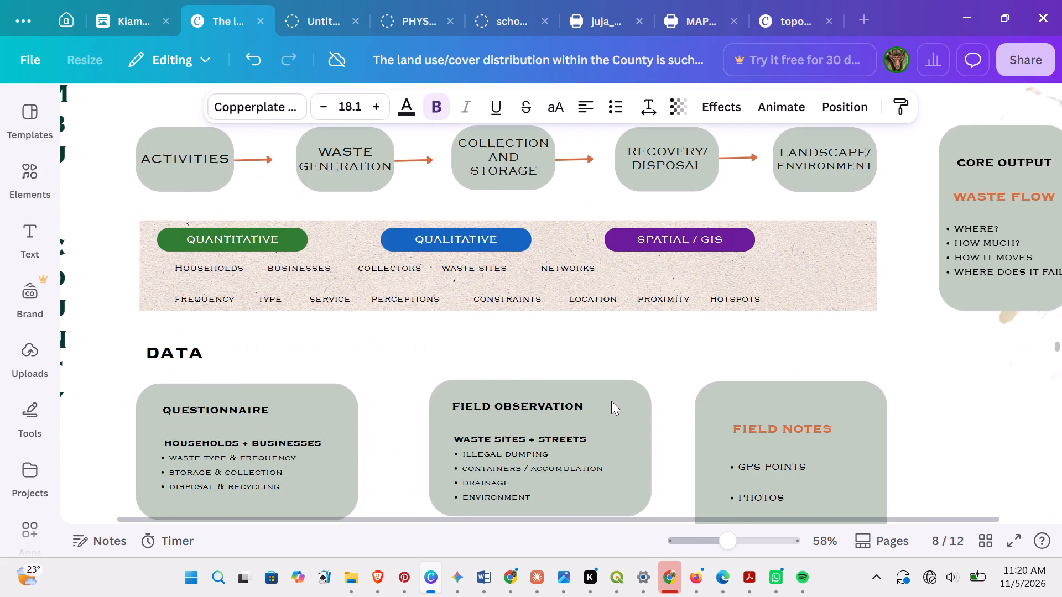
{"action": "scroll", "coordinate": [611, 401], "scroll_direction": "down", "scroll_amount": 6}
{"action": "scroll", "coordinate": [611, 401], "scroll_direction": "up", "scroll_amount": 17}
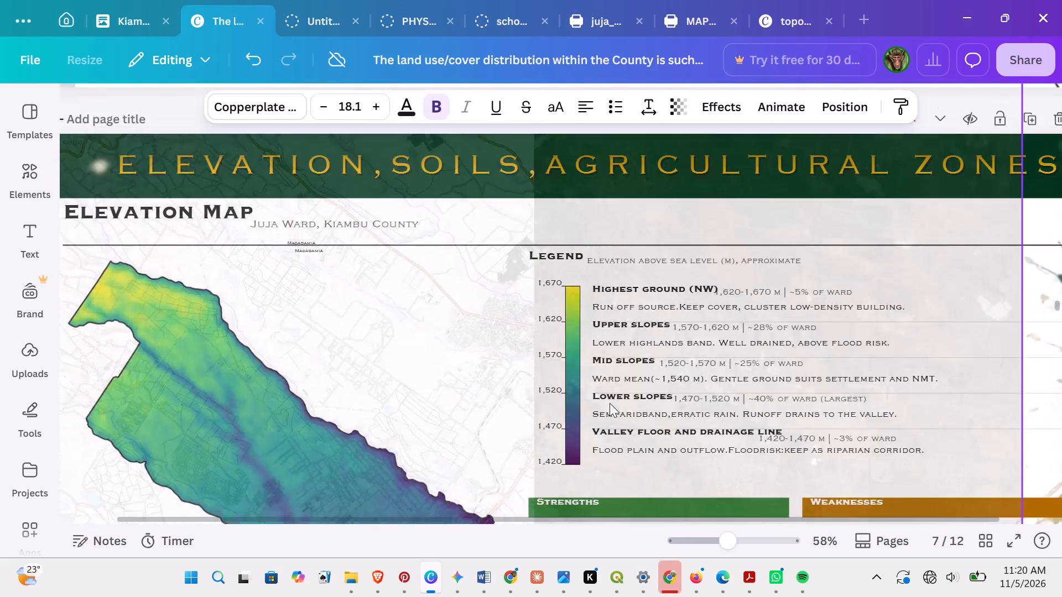
{"action": "scroll", "coordinate": [610, 403], "scroll_direction": "up", "scroll_amount": 3}
{"action": "scroll", "coordinate": [610, 403], "scroll_direction": "down", "scroll_amount": 3}
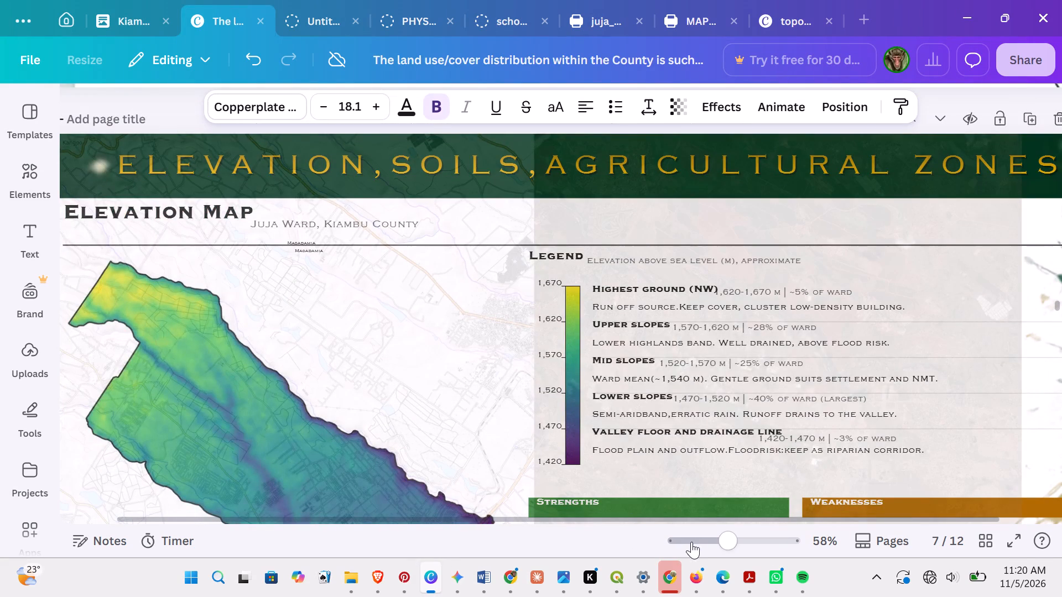
Review the overall layout of pages 7 back to 3 at reduced zoom.
{"action": "left_click_drag", "start_coordinate": [723, 540], "coordinate": [684, 547]}
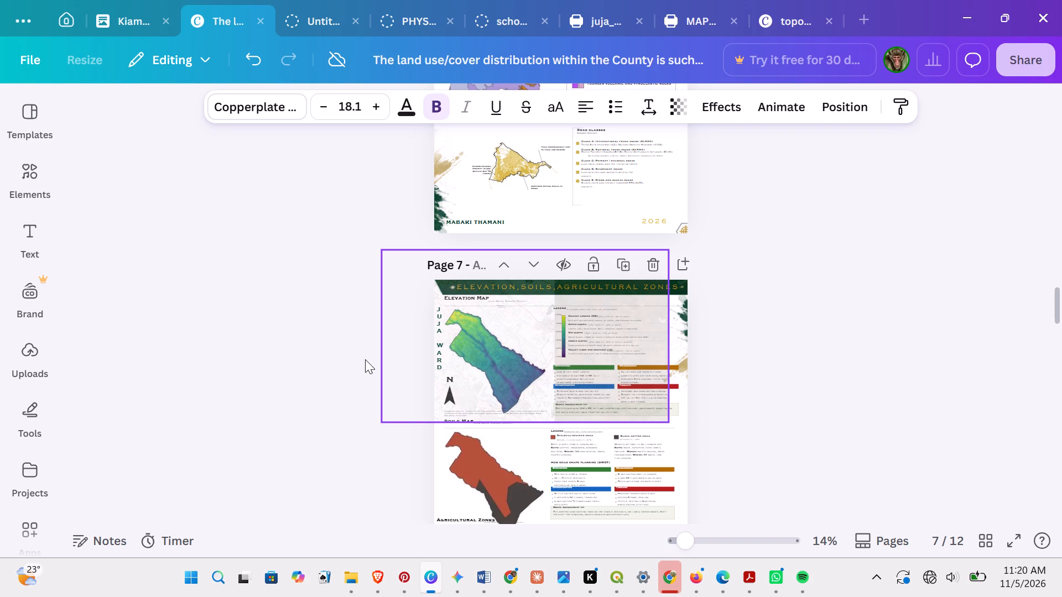
{"action": "scroll", "coordinate": [441, 331], "scroll_direction": "up", "scroll_amount": 5}
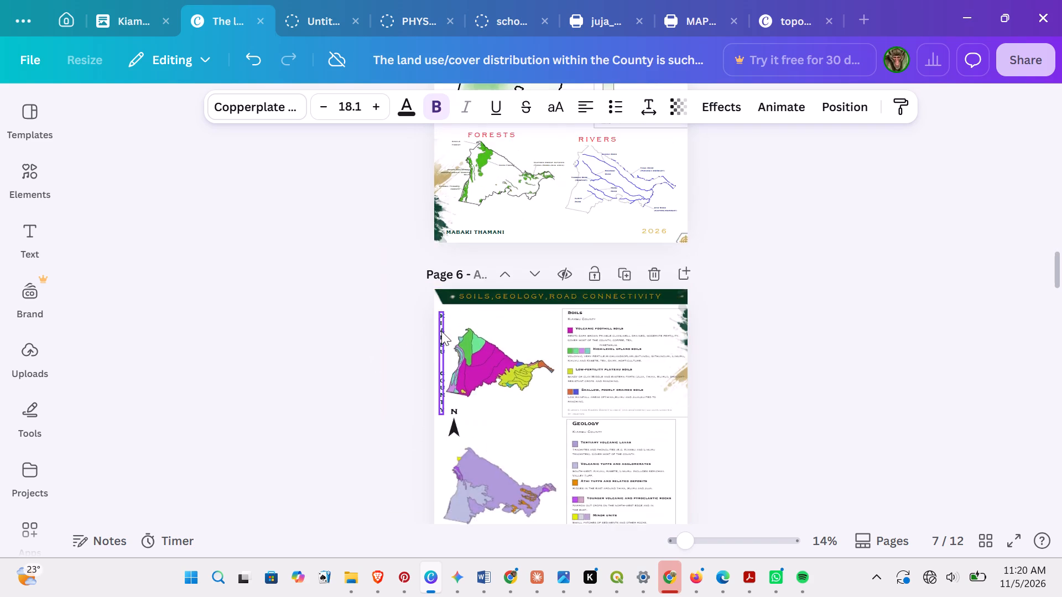
{"action": "scroll", "coordinate": [441, 331], "scroll_direction": "up", "scroll_amount": 10}
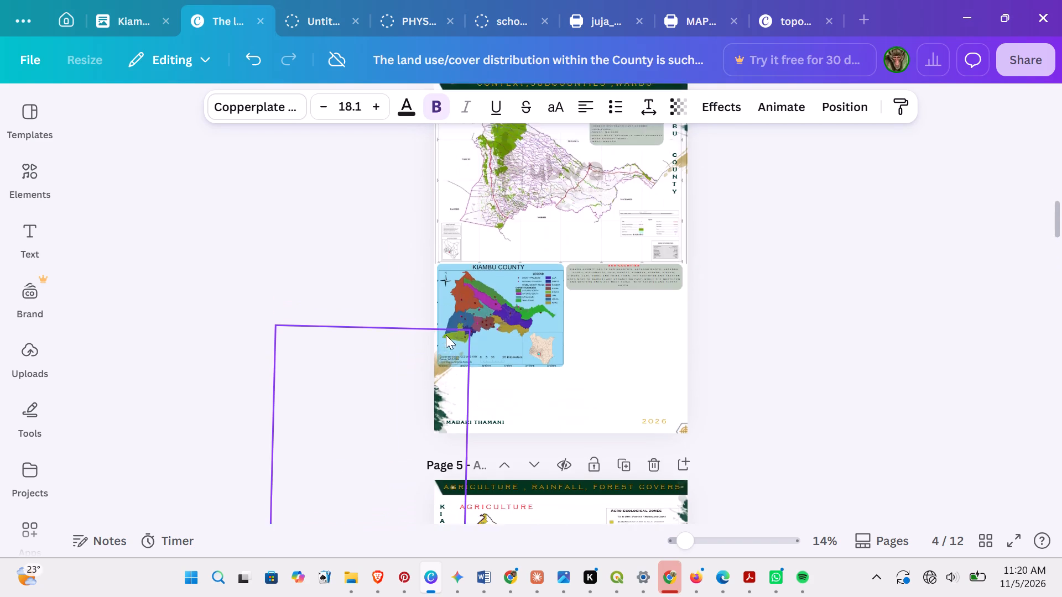
{"action": "scroll", "coordinate": [446, 335], "scroll_direction": "up", "scroll_amount": 1}
{"action": "scroll", "coordinate": [446, 334], "scroll_direction": "down", "scroll_amount": 6}
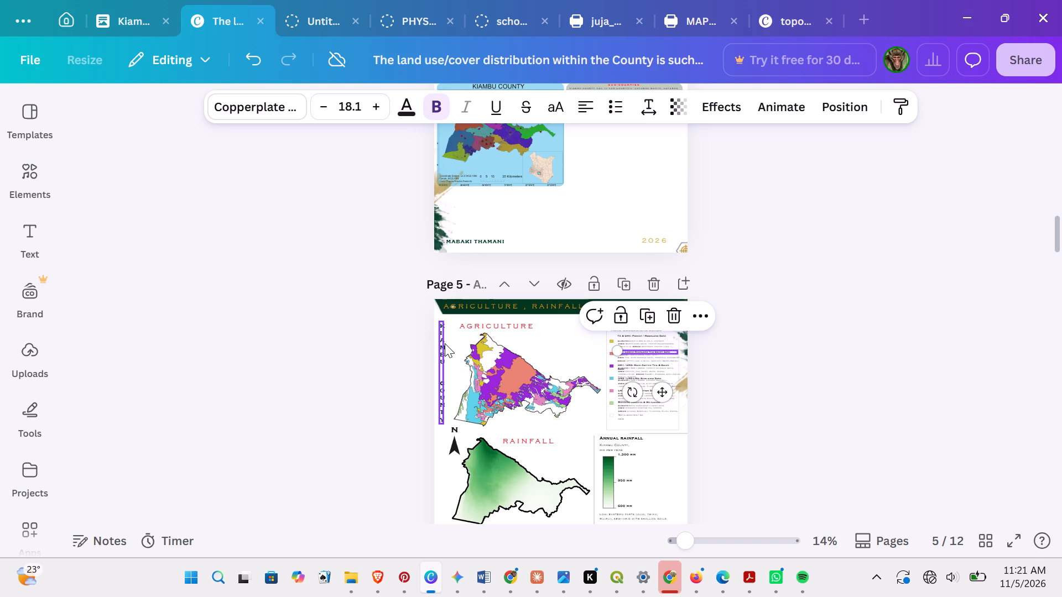
{"action": "scroll", "coordinate": [493, 297], "scroll_direction": "up", "scroll_amount": 2}
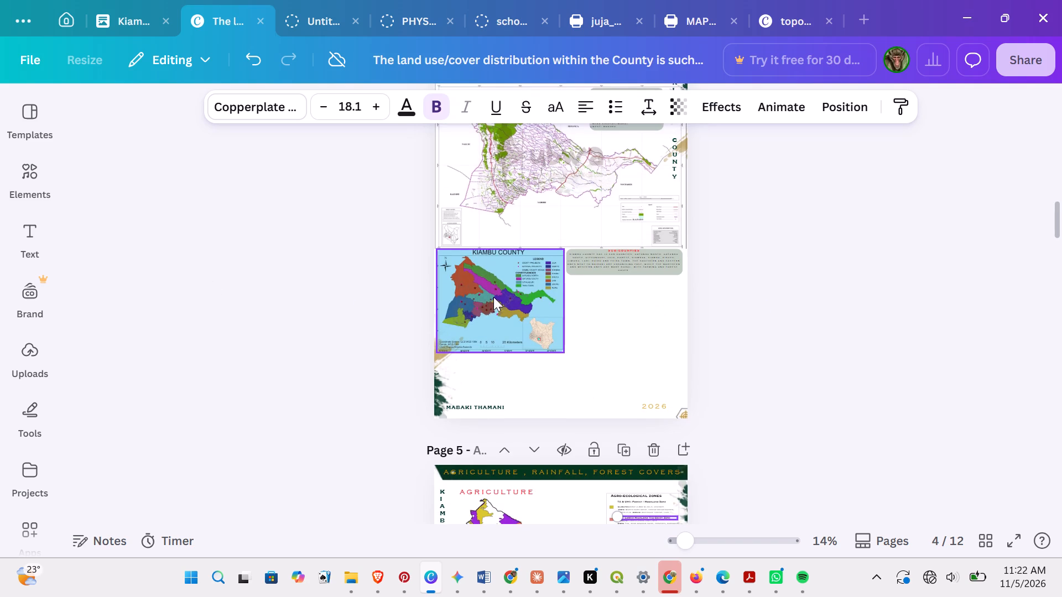
{"action": "scroll", "coordinate": [487, 314], "scroll_direction": "up", "scroll_amount": 3}
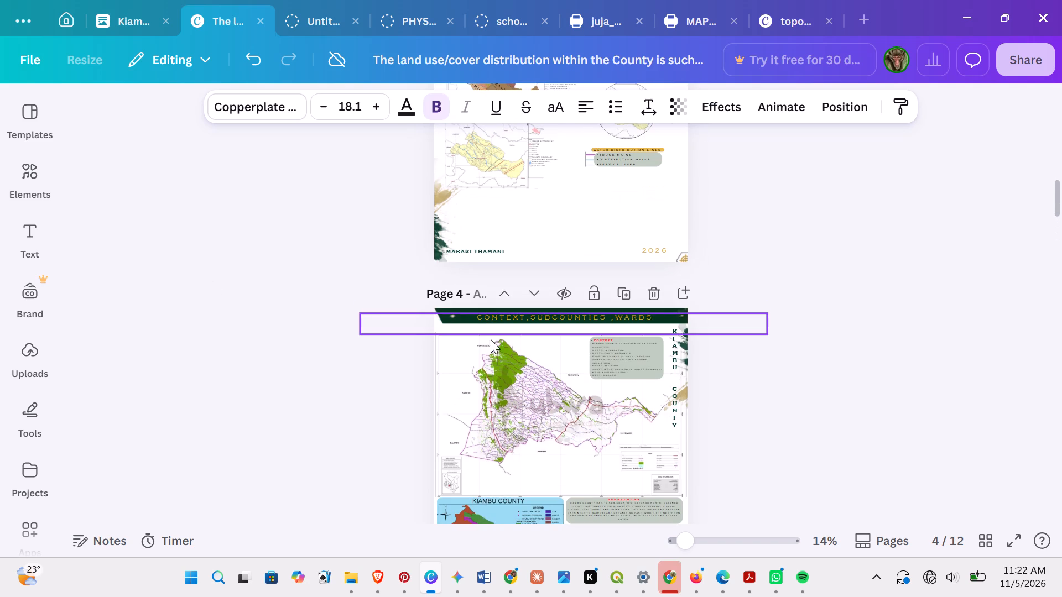
{"action": "scroll", "coordinate": [549, 354], "scroll_direction": "up", "scroll_amount": 4}
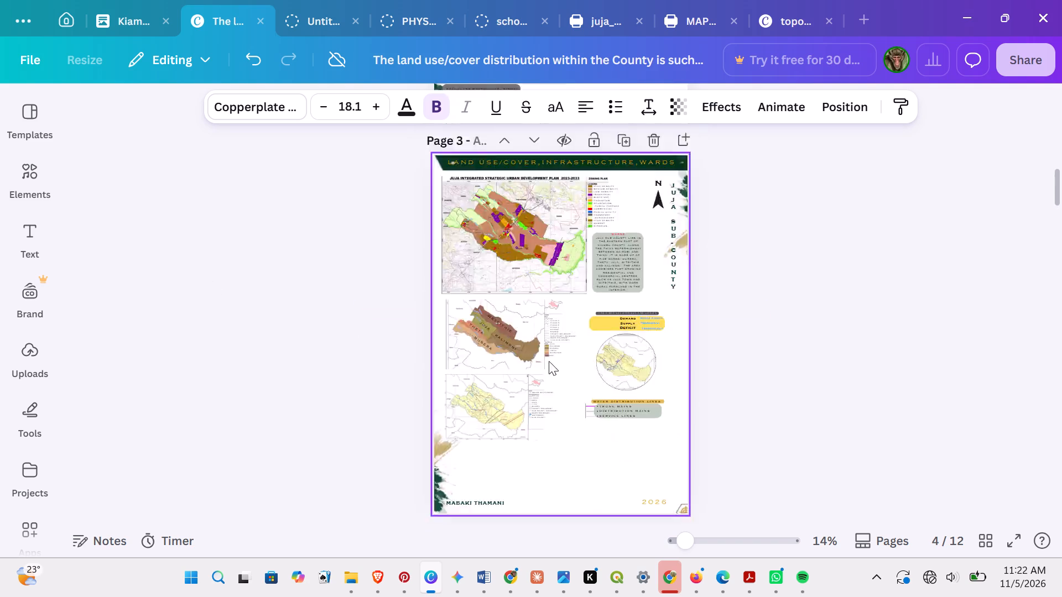
{"action": "scroll", "coordinate": [547, 365], "scroll_direction": "up", "scroll_amount": 14}
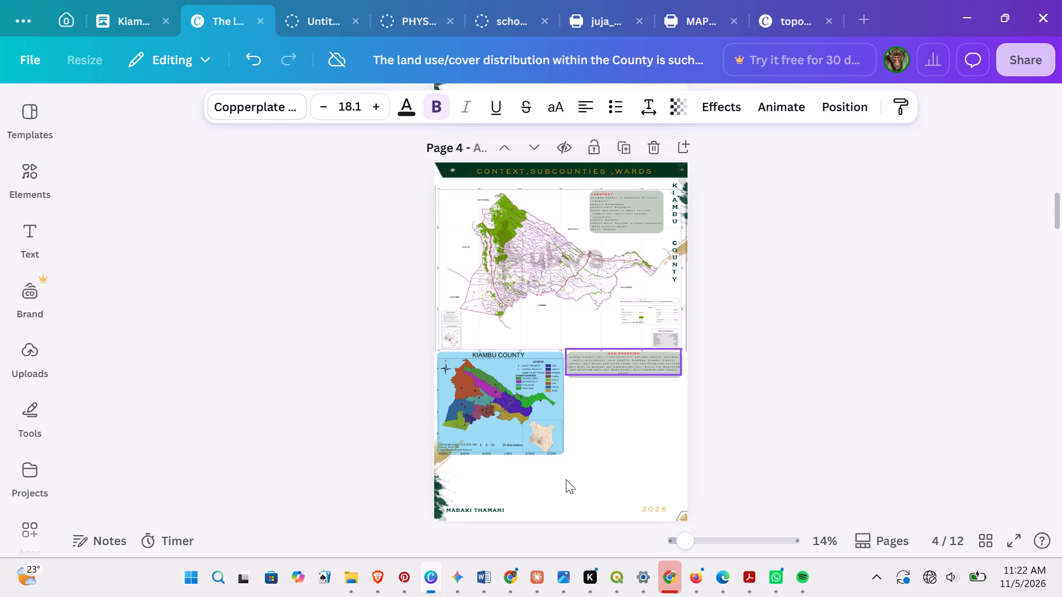
Move the school locations map group on page 12 straight down, away from the page header.
{"action": "scroll", "coordinate": [565, 479], "scroll_direction": "down", "scroll_amount": 7}
{"action": "scroll", "coordinate": [564, 475], "scroll_direction": "down", "scroll_amount": 20}
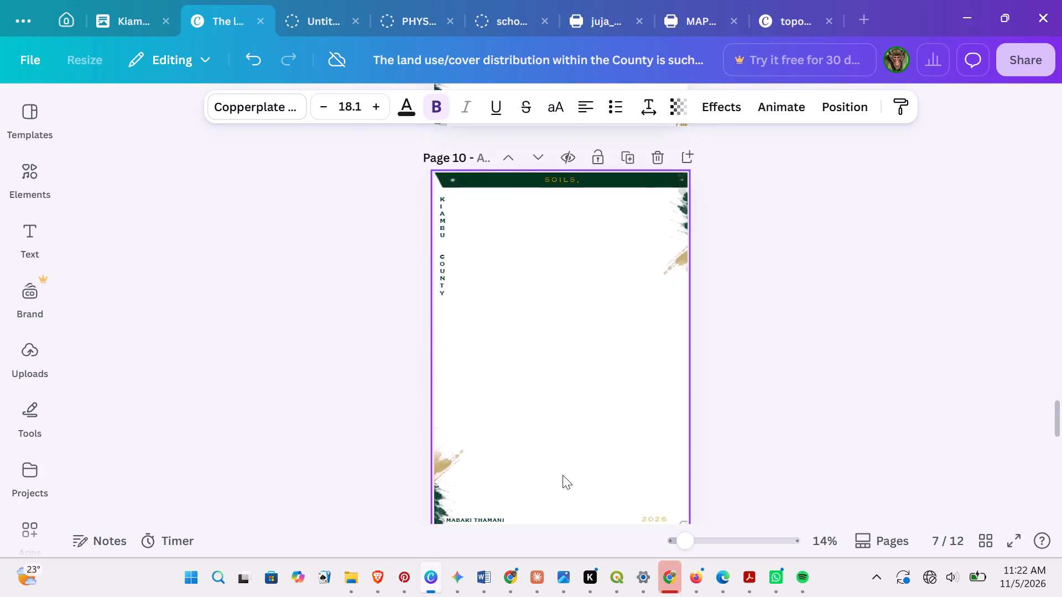
{"action": "scroll", "coordinate": [563, 475], "scroll_direction": "down", "scroll_amount": 2}
{"action": "scroll", "coordinate": [563, 475], "scroll_direction": "up", "scroll_amount": 9}
{"action": "scroll", "coordinate": [563, 476], "scroll_direction": "down", "scroll_amount": 11}
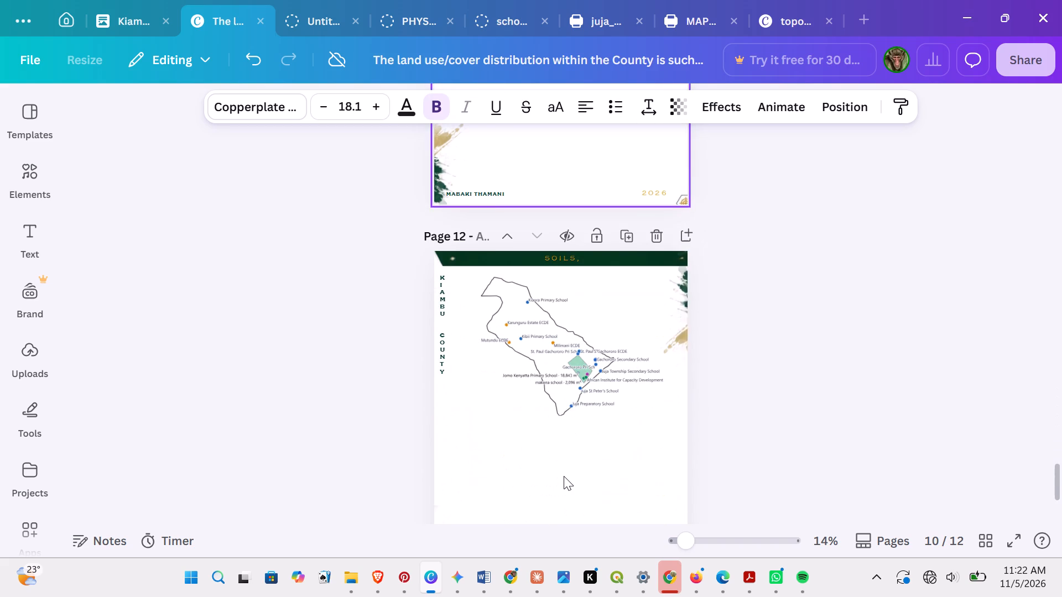
{"action": "left_click_drag", "start_coordinate": [561, 424], "coordinate": [560, 427]}
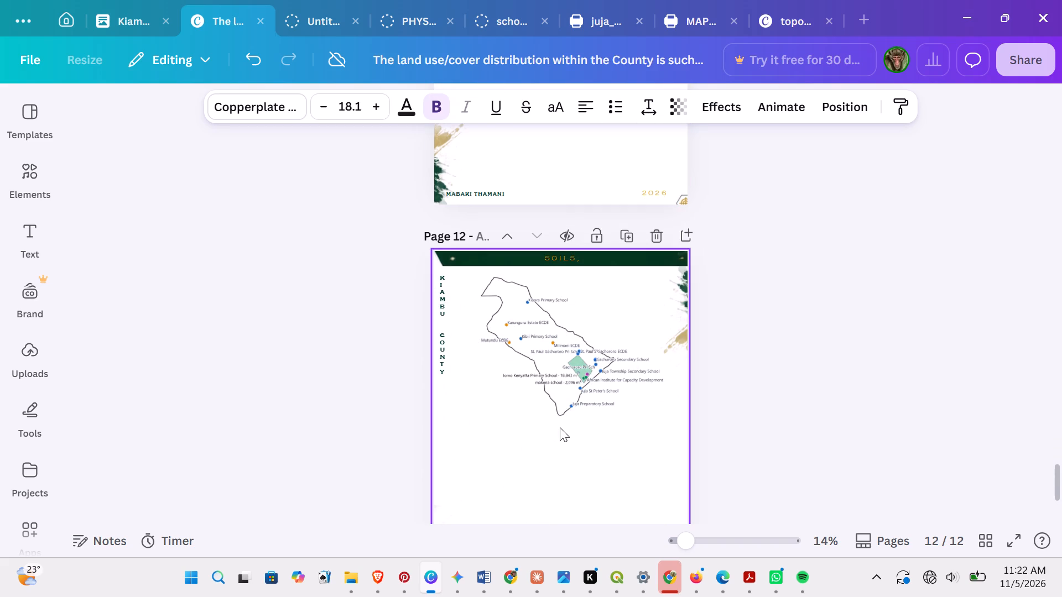
{"action": "left_click_drag", "start_coordinate": [560, 427], "coordinate": [560, 439]}
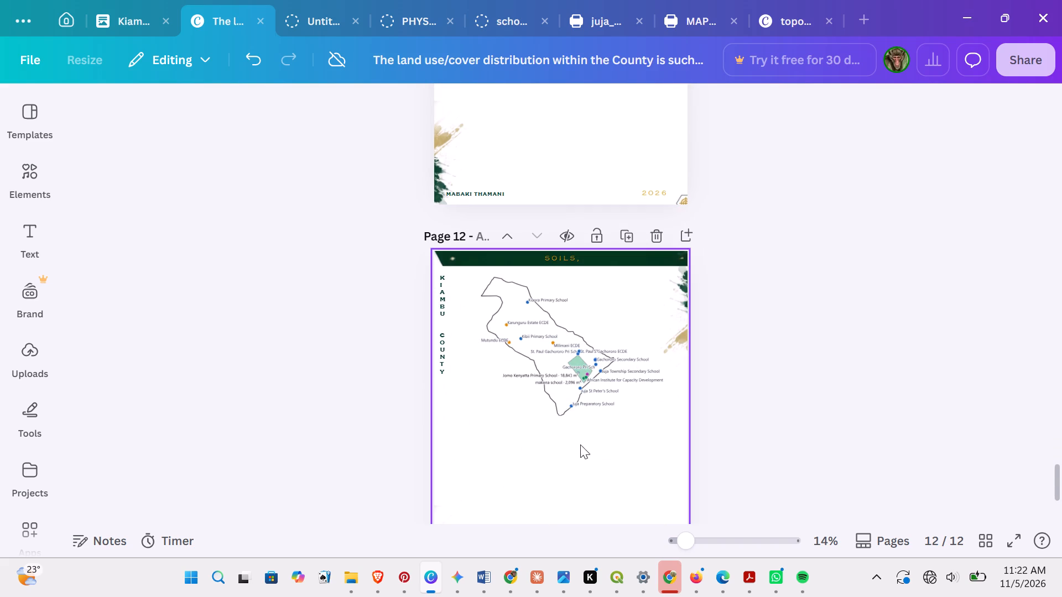
{"action": "left_click_drag", "start_coordinate": [578, 367], "coordinate": [579, 446]}
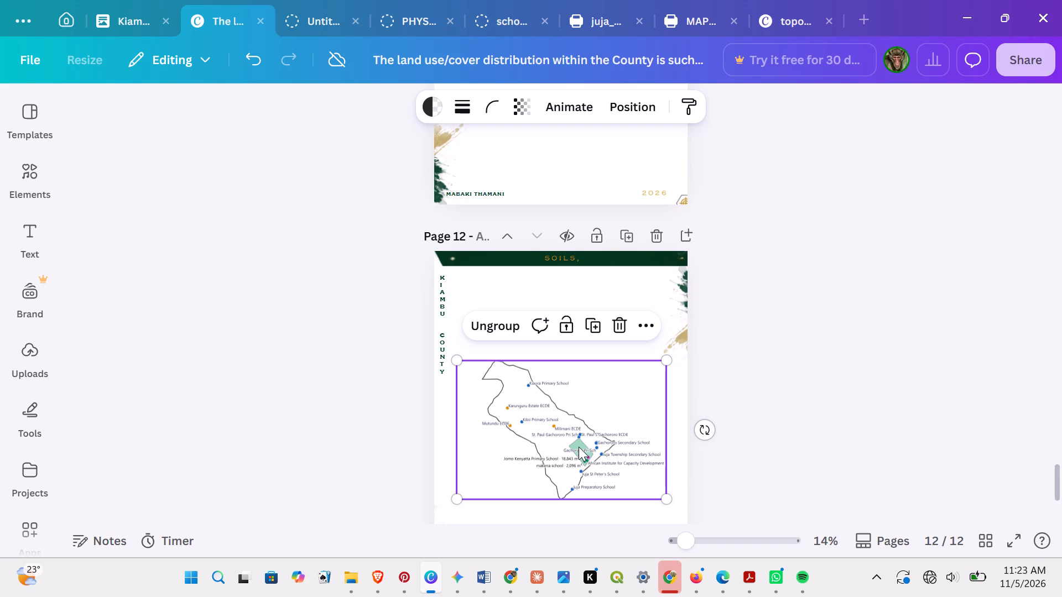
Look back through the report from page 12 to page 6 and switch to the topomaps design.
{"action": "scroll", "coordinate": [651, 420], "scroll_direction": "up", "scroll_amount": 9}
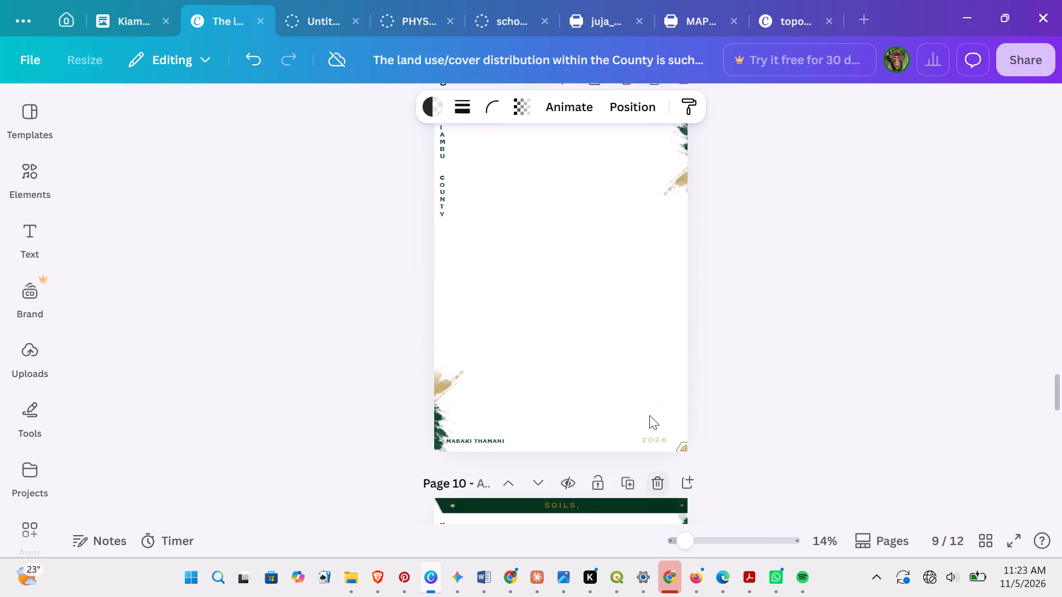
{"action": "scroll", "coordinate": [649, 415], "scroll_direction": "up", "scroll_amount": 17}
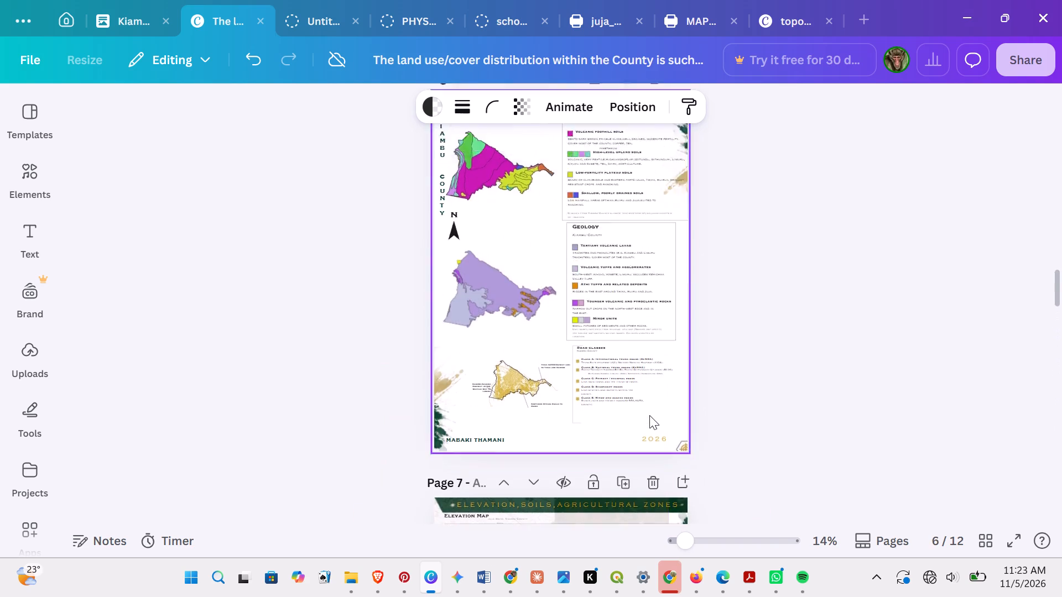
{"action": "left_click", "coordinate": [772, 13]}
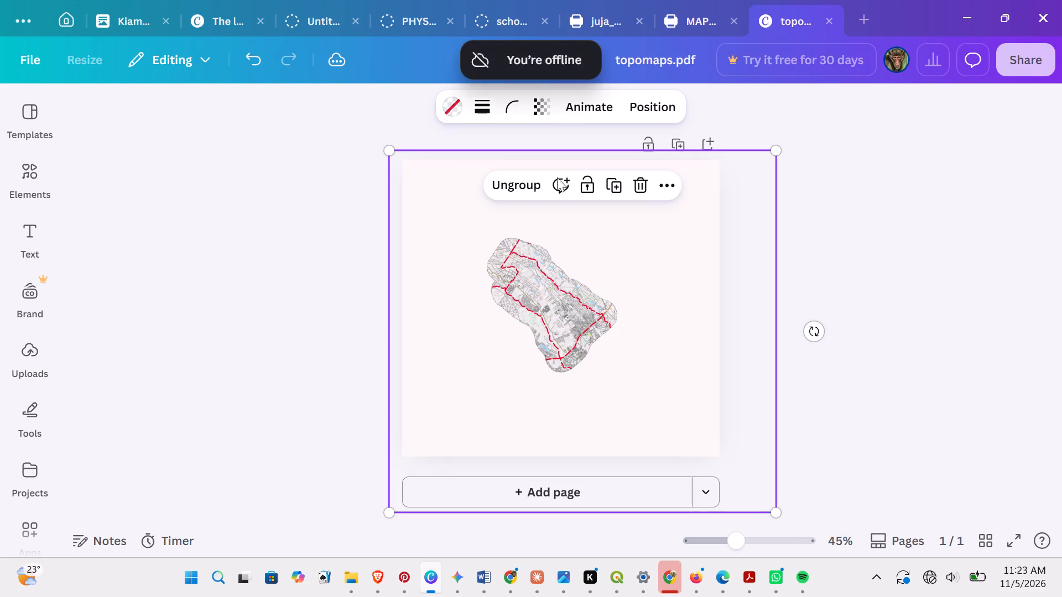